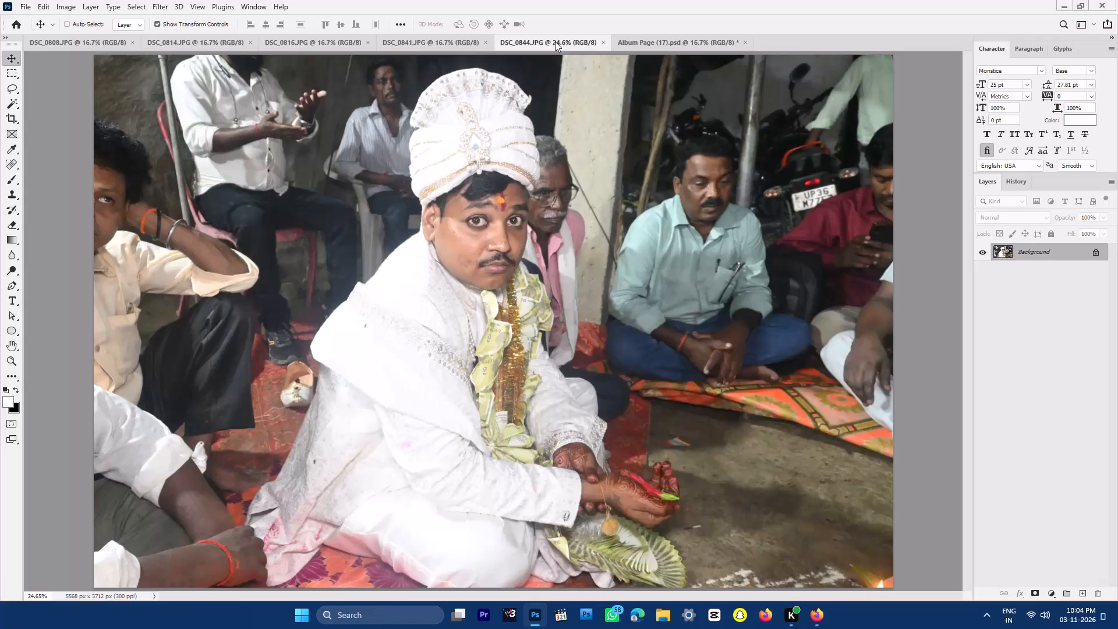
Darken the DSC_0844 photo slightly with Curves, lowering an RGB highlight point to about input 203, output 189.
key(ctrl+minus)
key(ctrl+m)
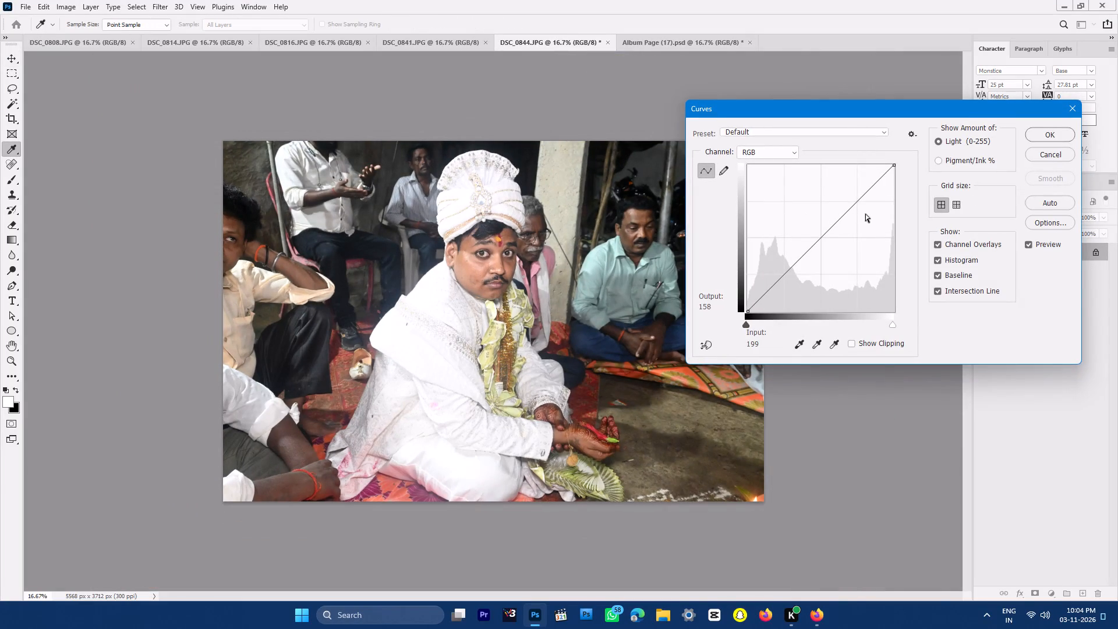
click(859, 200)
key(Down)
drag(859, 203, 859, 204)
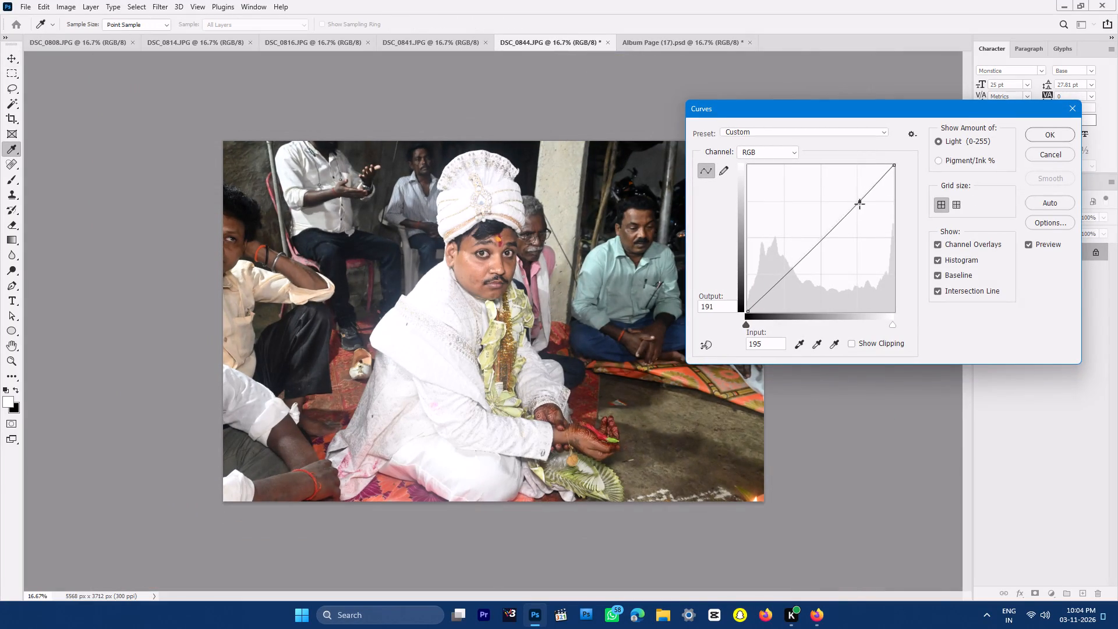
drag(859, 204, 864, 207)
key(Up)
key(Up)
key(Up)
key(Up)
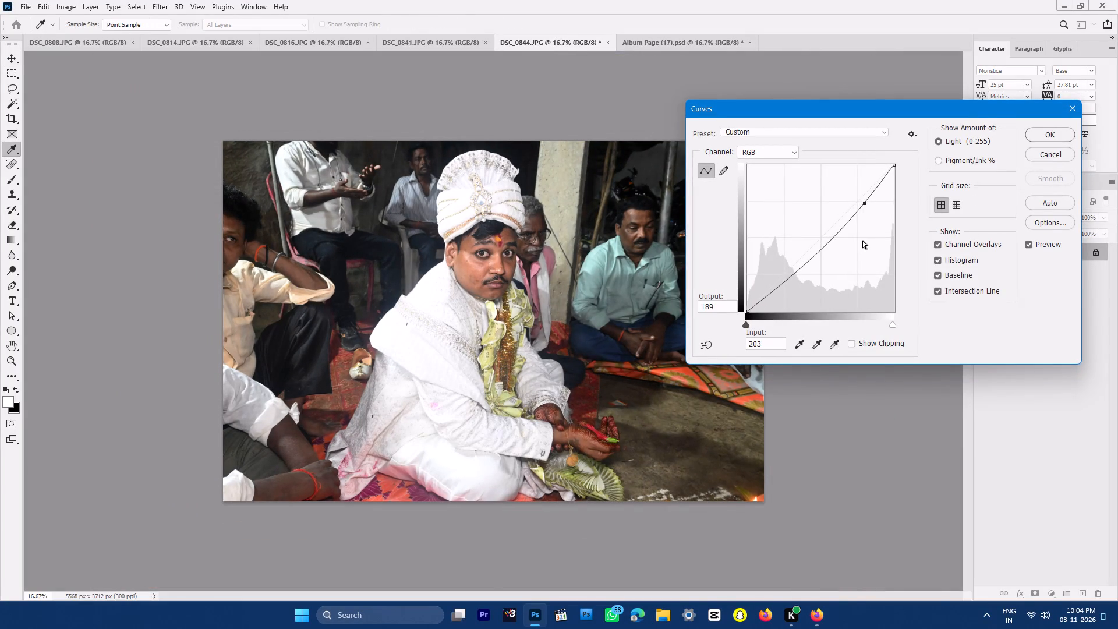
key(Up)
key(Return)
Sample the groom's skin tone and paint it softly over his cheek with the Brush at 55% opacity and 55% flow.
key(ctrl+space)
ctrl+drag(491, 236, 510, 294)
key(b)
key(b)
key(space)
ctrl+drag(450, 239, 470, 285)
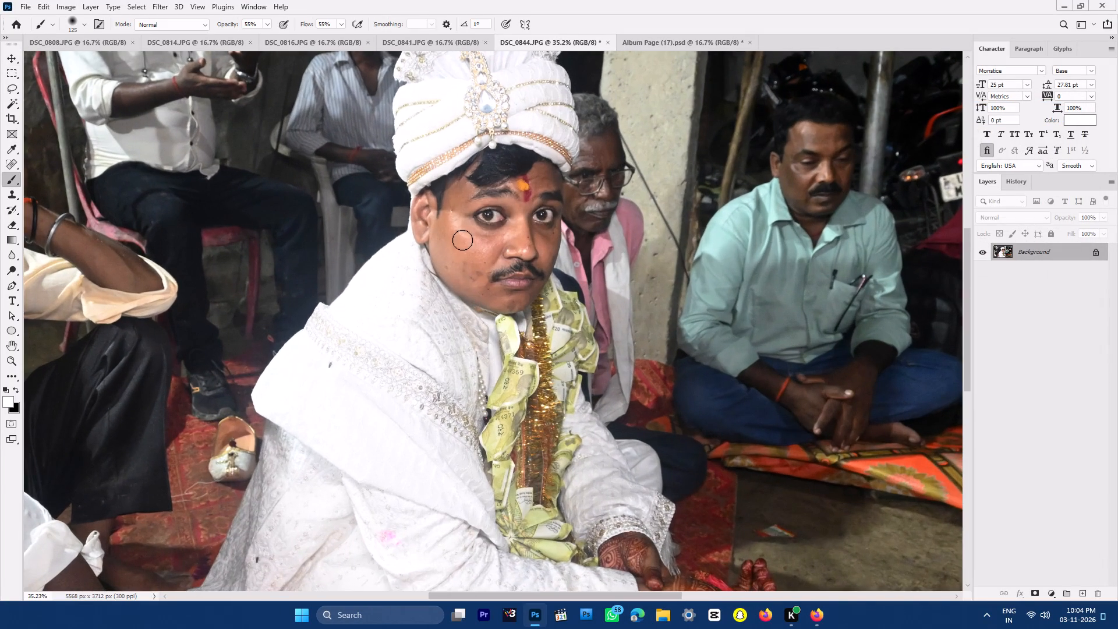
alt+click(452, 239)
drag(451, 218, 498, 243)
Run the saved skin-smoothing action on the photo and fade its effect.
key(F7)
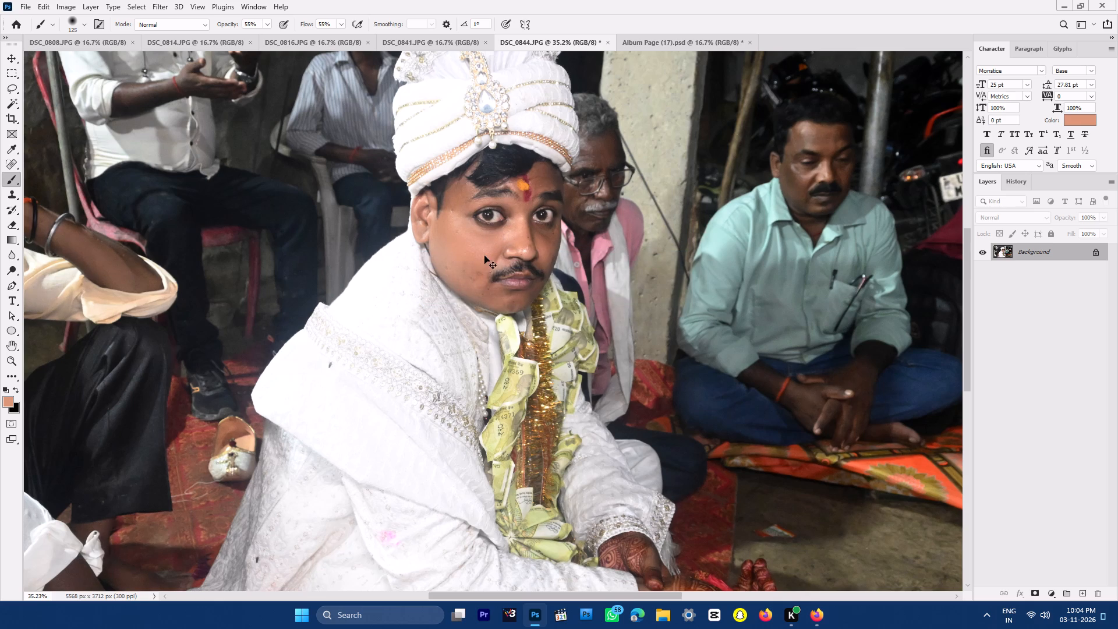
key(ctrl+shift+f)
click(800, 398)
click(797, 397)
key(Return)
Run the next saved retouching action on the groom's photo.
key(F5)
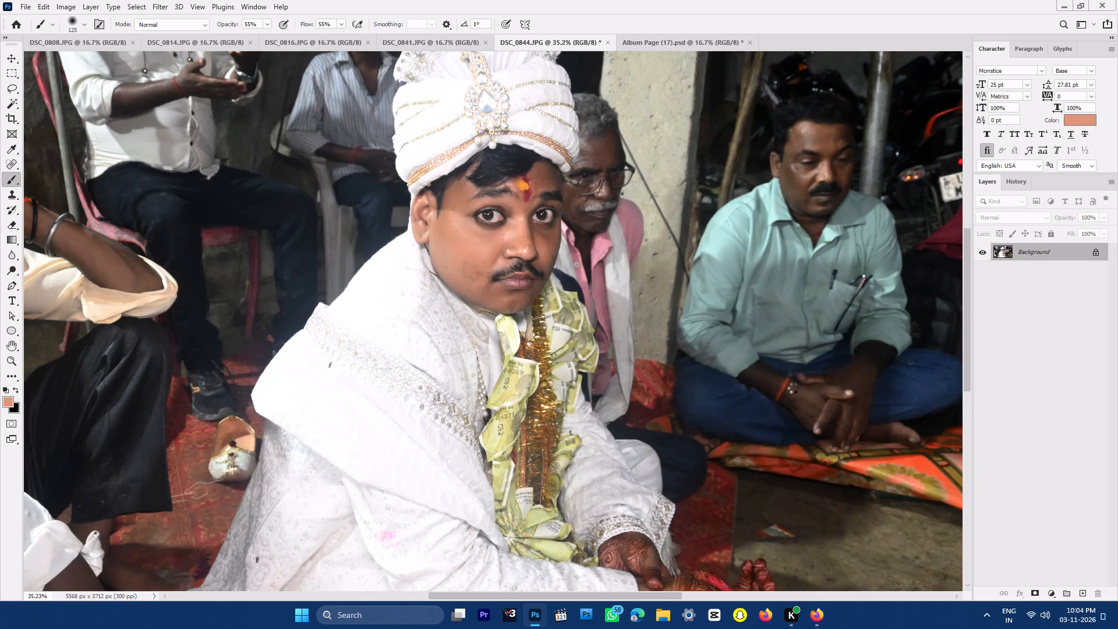
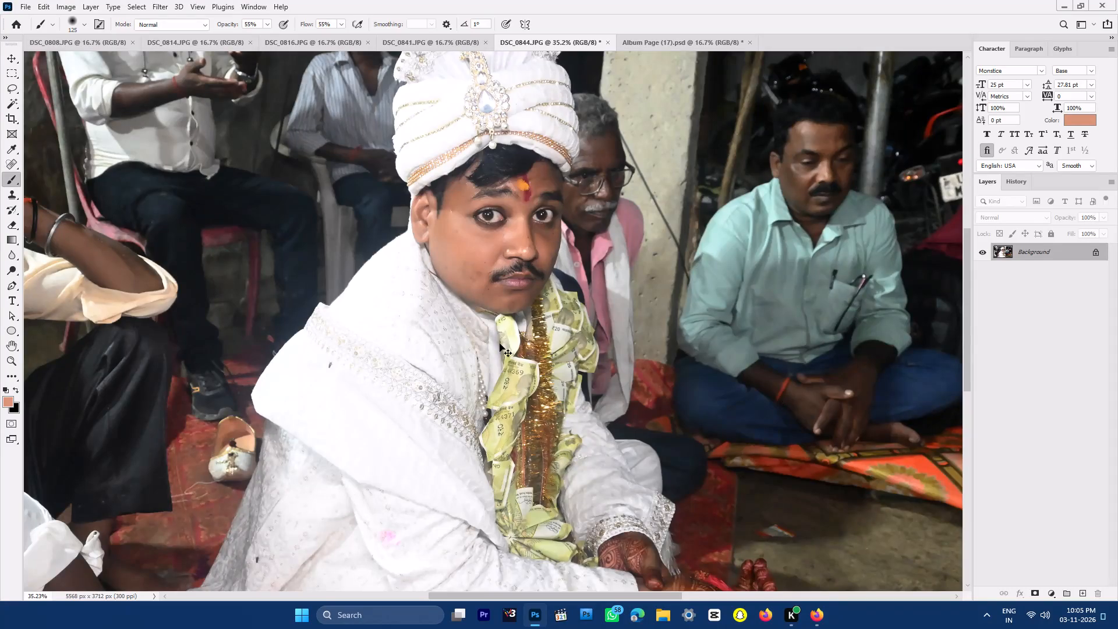
Examine the whole retouched groom photo and review its editing history.
key(ctrl+space)
key(ctrl+space)
key(ctrl+space)
key(ctrl+space)
key(ctrl+space)
key(ctrl+space)
key(ctrl+space)
key(ctrl+space)
ctrl+drag(497, 267, 476, 236)
click(1026, 181)
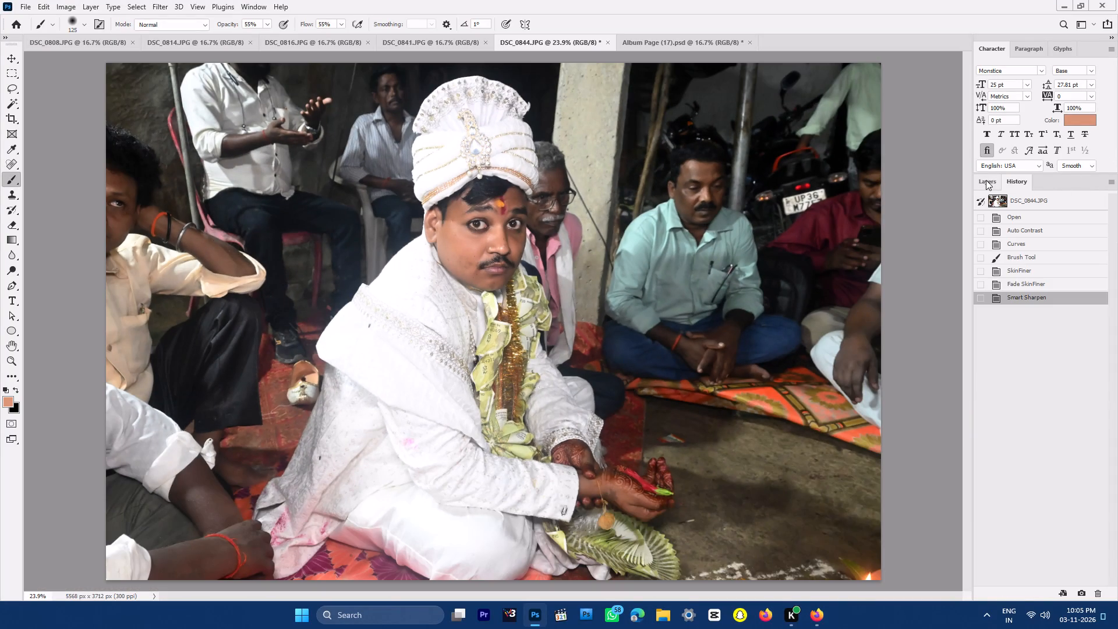
click(986, 180)
Darken the DSC_0844 photo slightly with Curves, using an RGB highlight point near input 194, output 191.
key(ctrl+m)
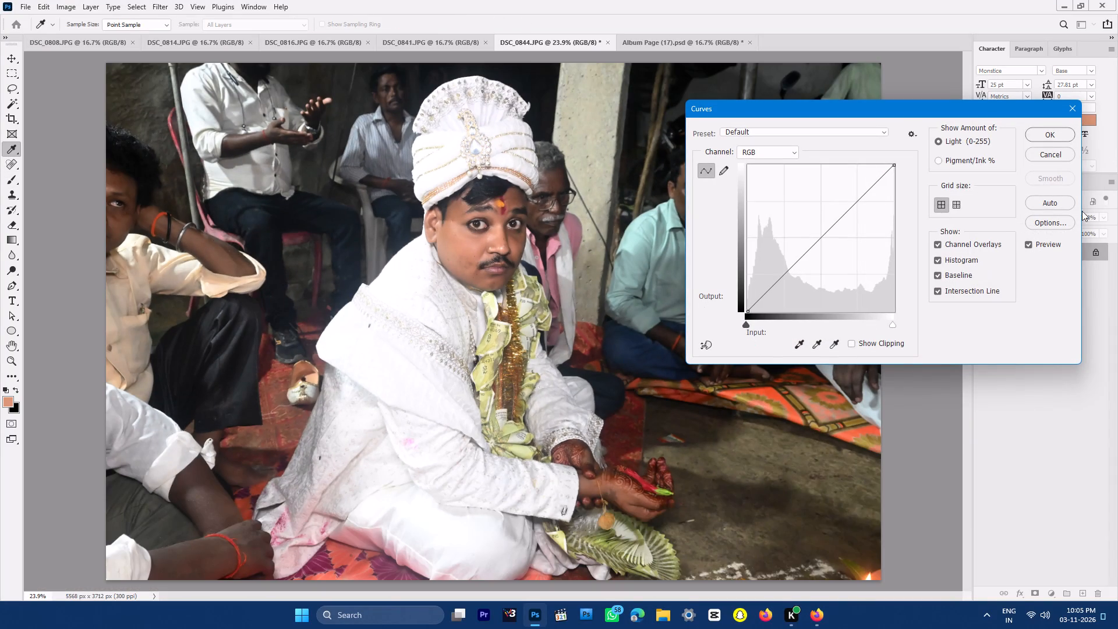
click(860, 201)
key(Right)
key(Right)
key(Return)
Run the next saved action on the groom's photo.
key(F5)
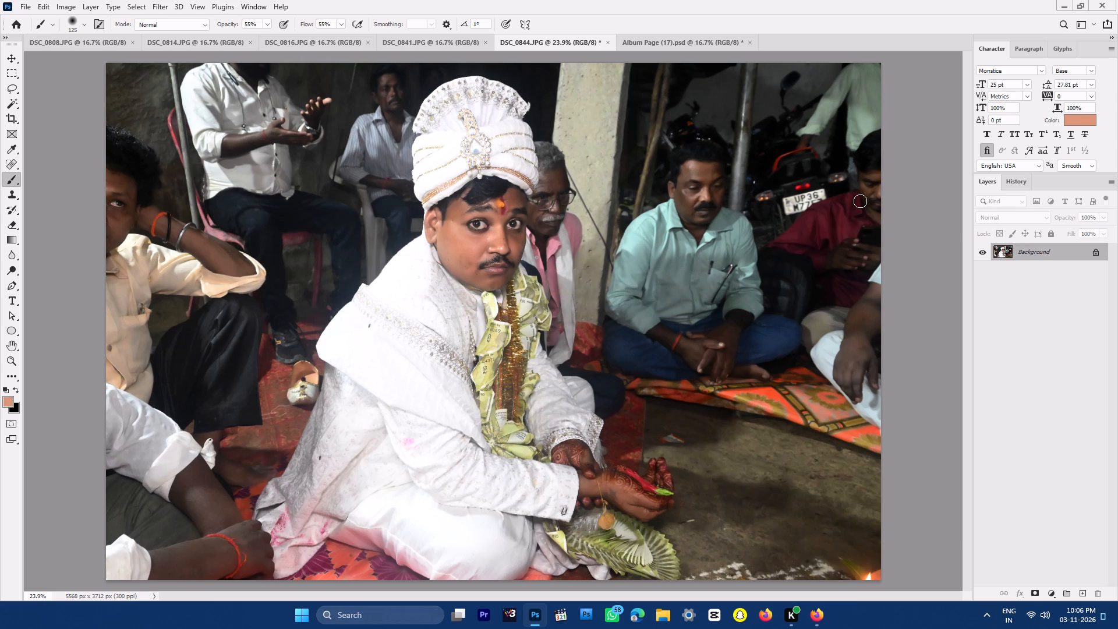
Cut the entire DSC_0844 image and close its file without saving the changes.
key(ctrl+a)
key(ctrl+x)
key(ctrl+w)
key(Right)
key(Return)
Paste the groom's photo into the outline of the large middle blue placeholder on Album Page (17) as a masked layer.
key(ctrl+0)
key(v)
click(645, 355)
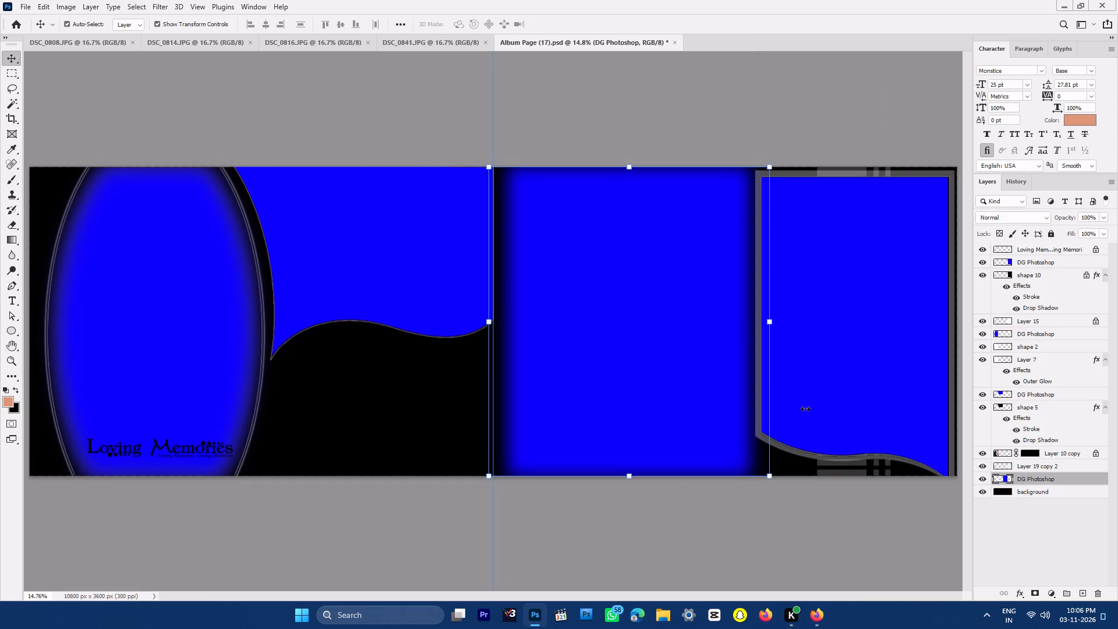
ctrl+click(1002, 477)
key(ctrl+alt+shift+v)
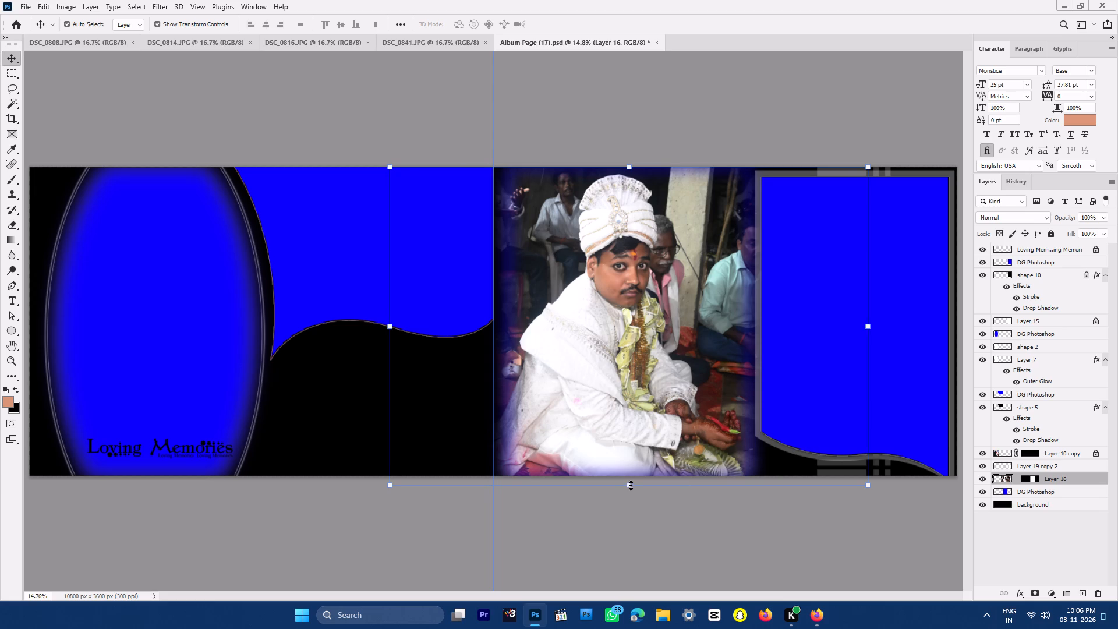
Scale the pasted groom photo proportionally to 96.82% so its lower edge meets the bottom of the album page.
drag(631, 485, 631, 475)
key(Return)
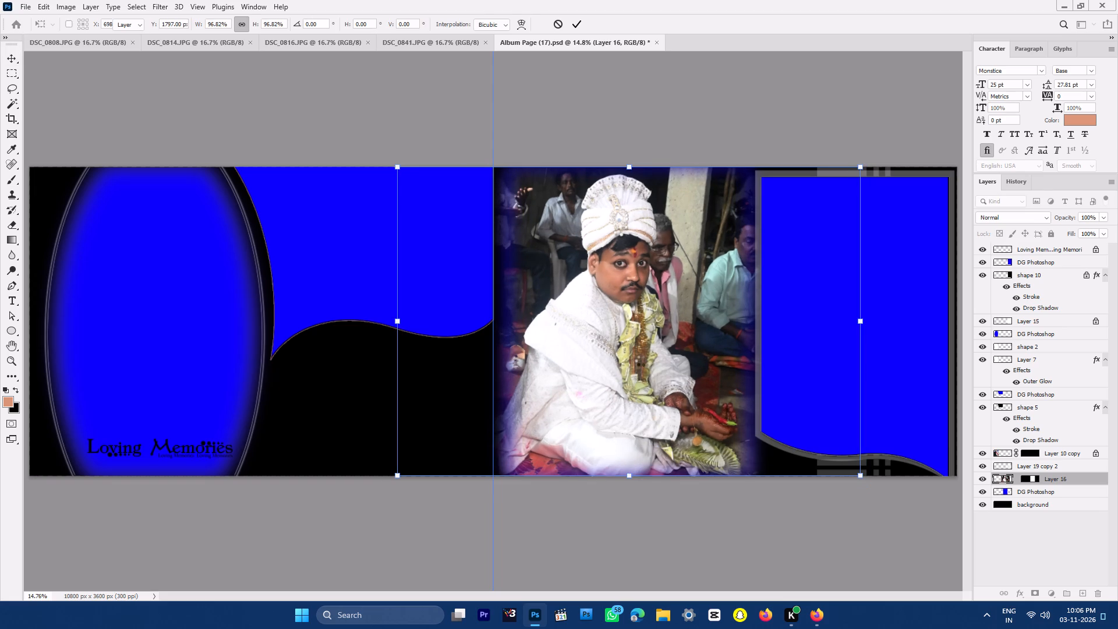
key(Return)
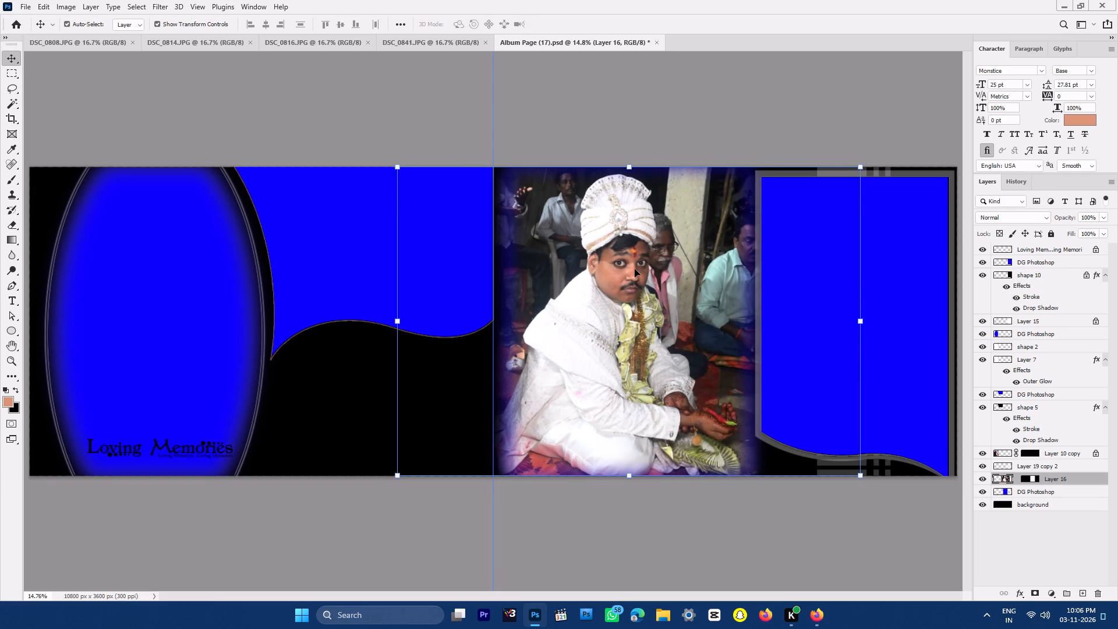
Delete the blue DG Photoshop placeholder layer beneath the groom's photo and reselect the photo layer.
right_click(635, 269)
click(666, 289)
key(Delete)
click(636, 306)
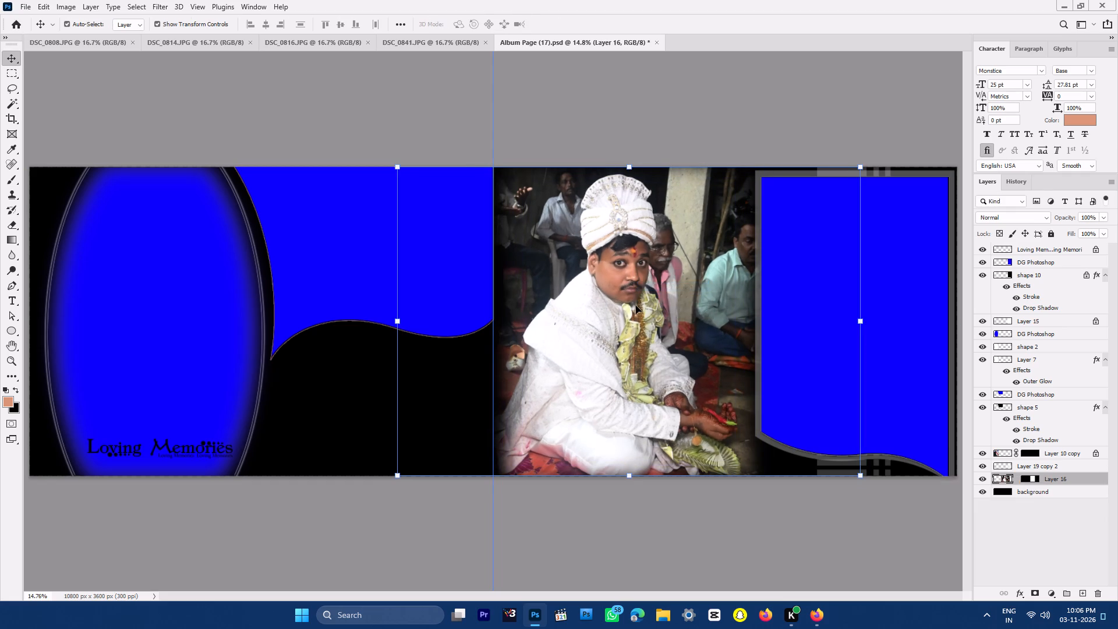
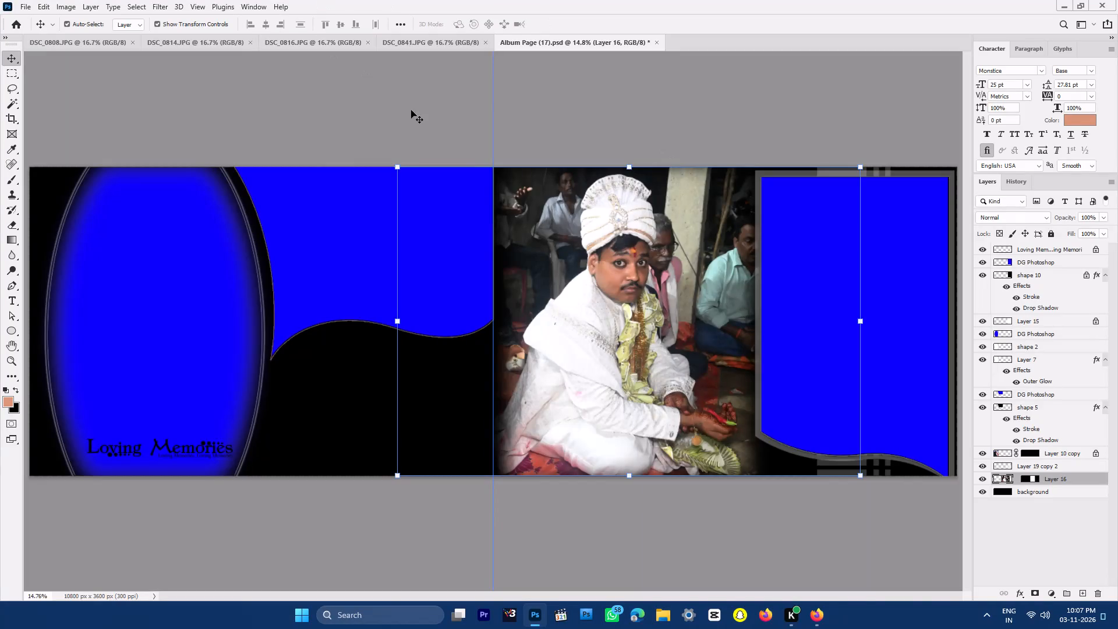
Apply Auto Contrast to DSC_0841 and set the Levels shadow input to 17.
click(416, 41)
click(556, 273)
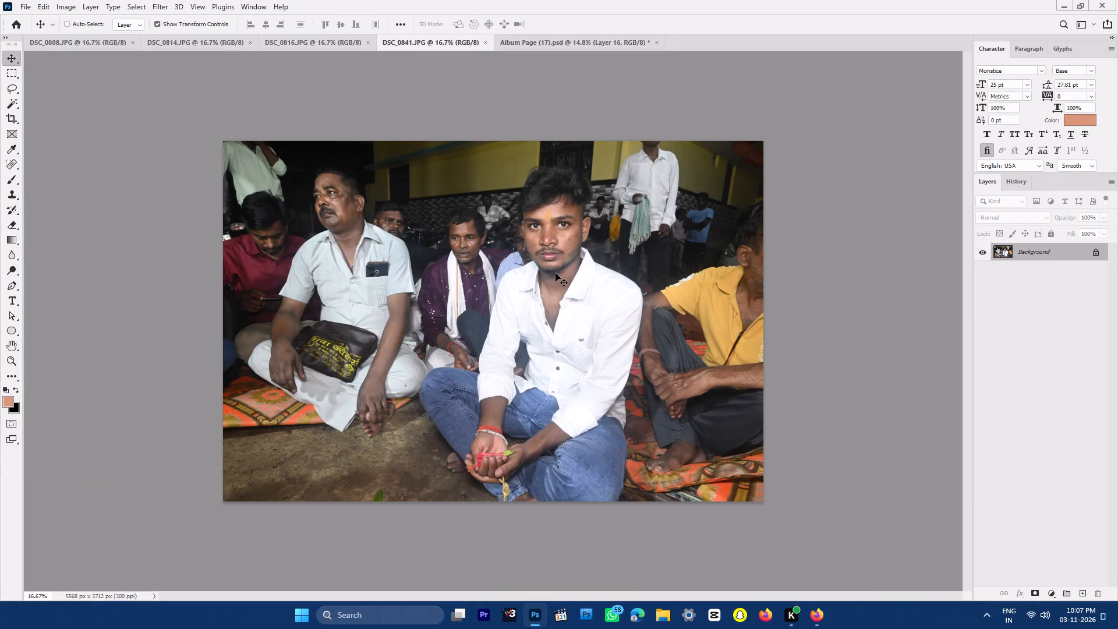
key(ctrl+alt+shift+l)
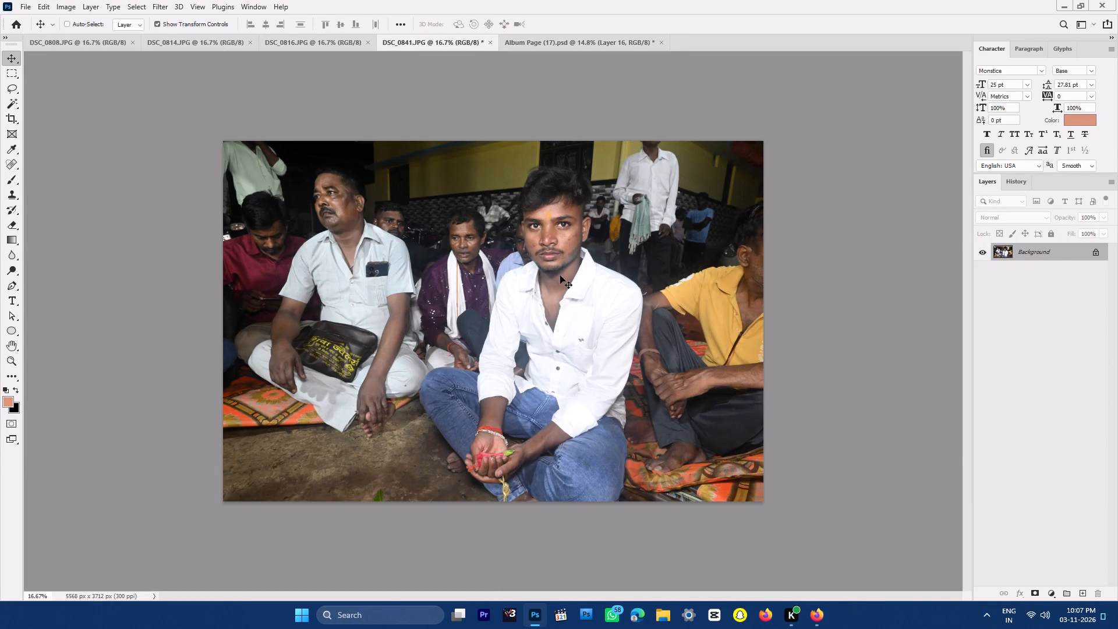
key(ctrl+l)
click(851, 357)
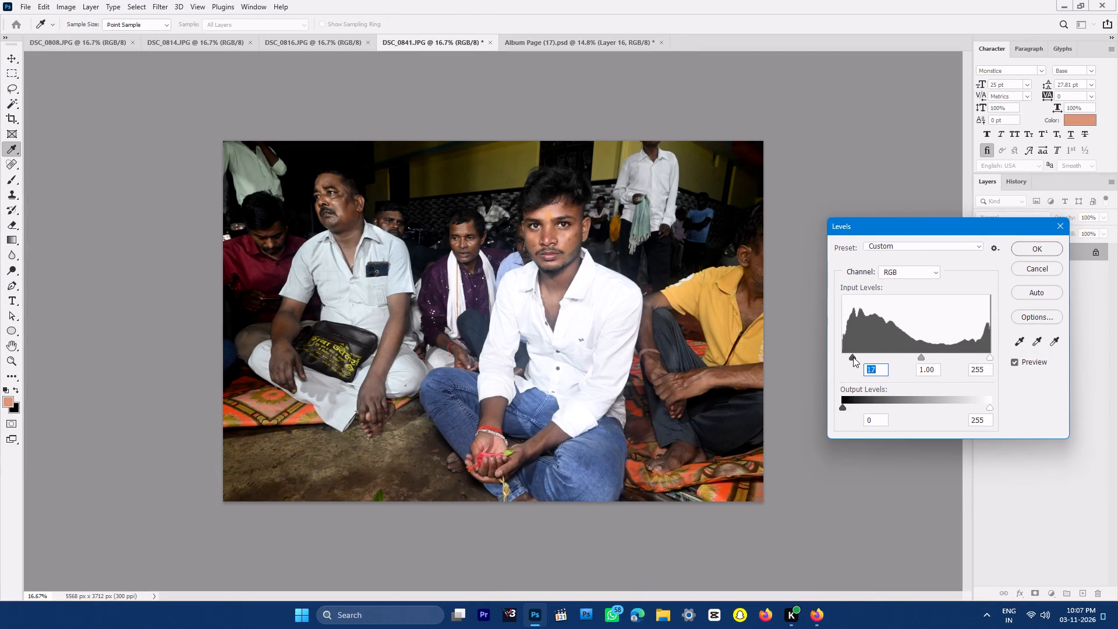
click(853, 357)
key(Return)
Run the retouching action on DSC_0841 and fade its effect slightly below full opacity in Normal mode.
key(F7)
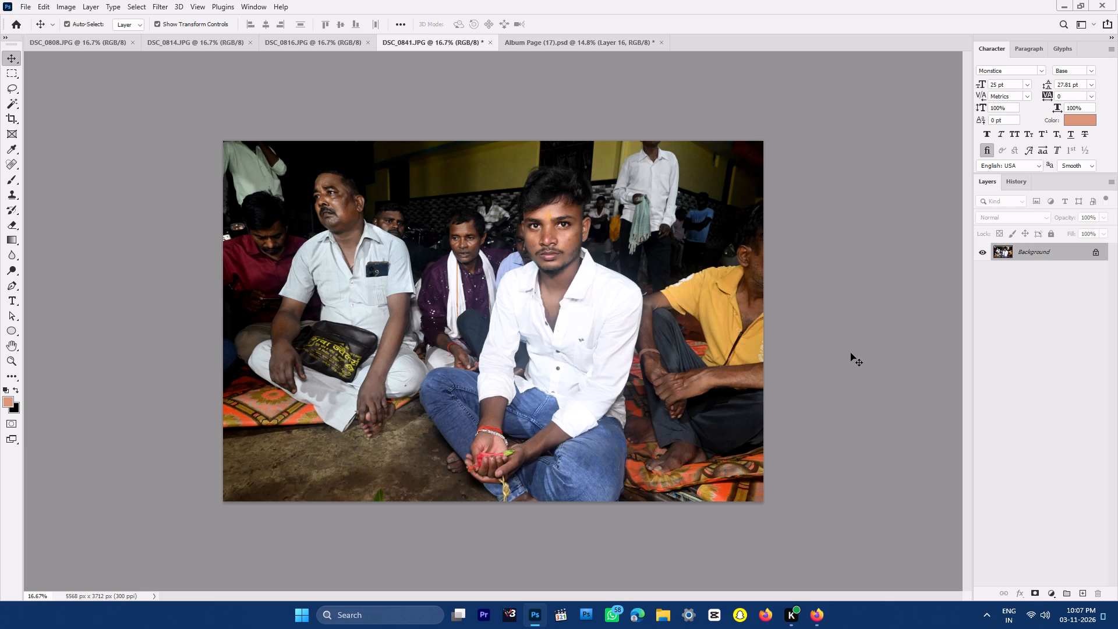
key(ctrl+shift+f)
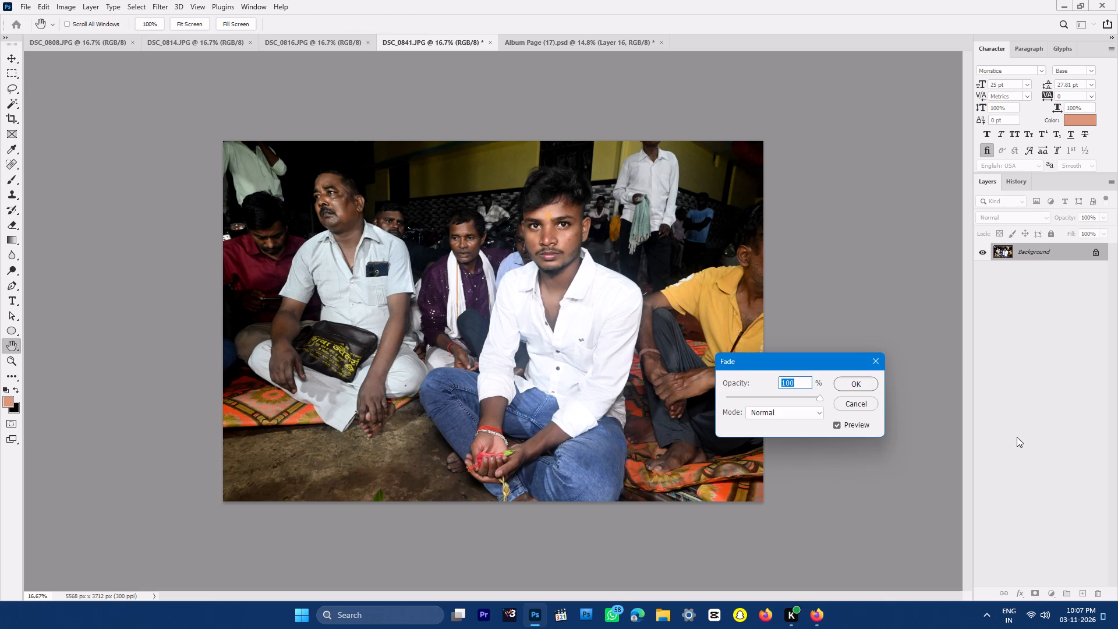
click(805, 399)
key(Return)
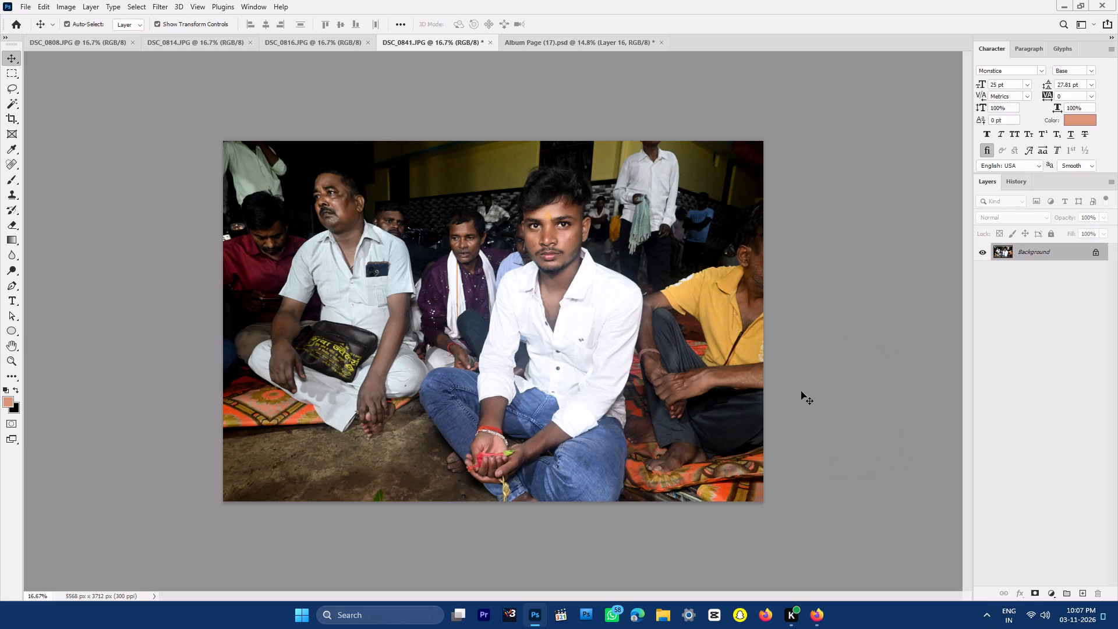
Increase the black amount of the whites in DSC_0841 with Selective Color.
key(alt+i)
text(as)
click(931, 313)
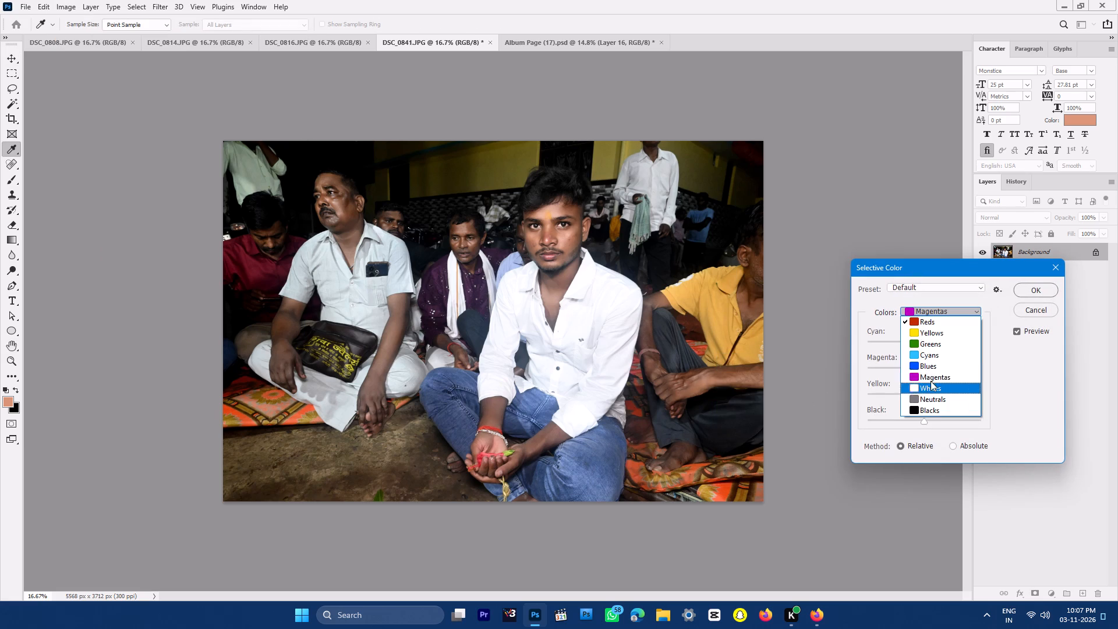
click(931, 376)
key(Down)
click(939, 419)
key(Return)
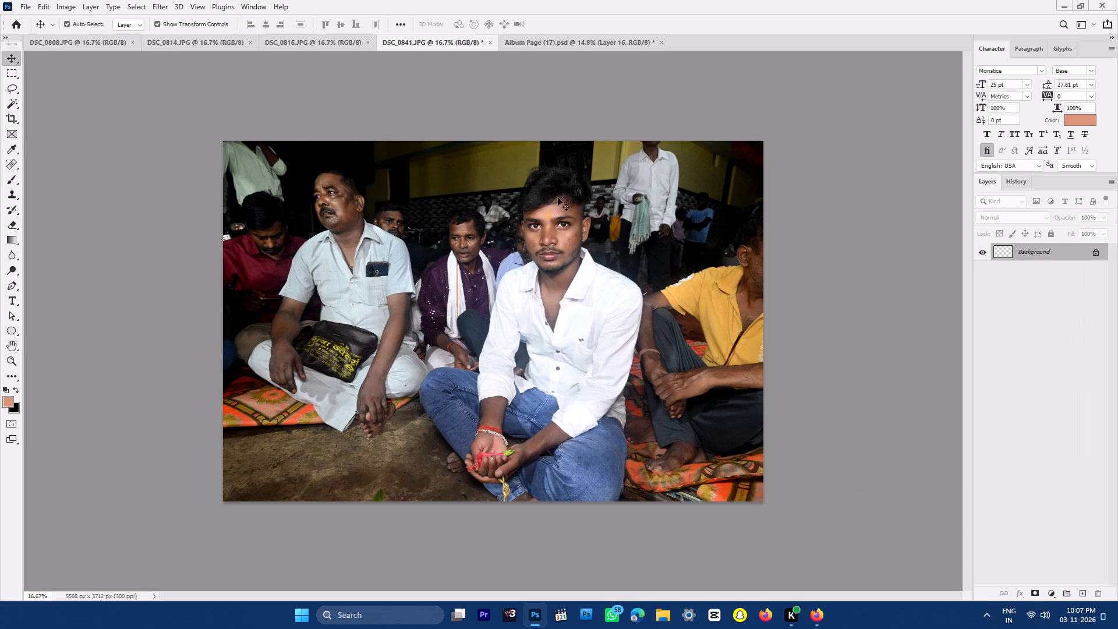
Apply the Camera Raw filter to DSC_0841 with Clarity -4 and Noise Reduction 30.
key(space)
ctrl+drag(551, 197, 595, 267)
ctrl+drag(615, 316, 603, 299)
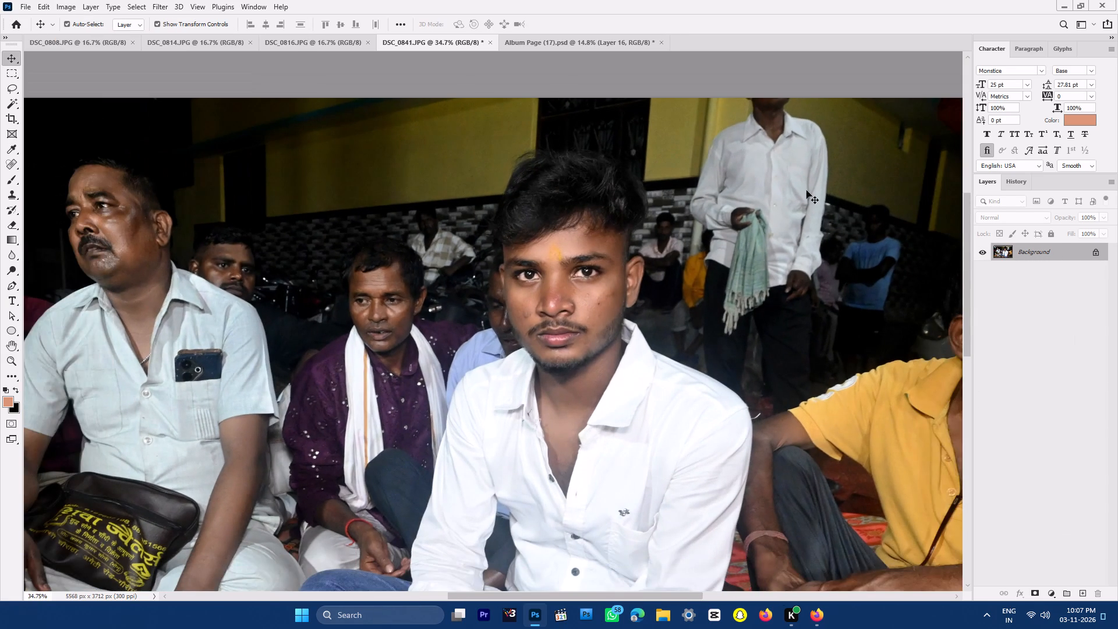
key(ctrl+shift+a)
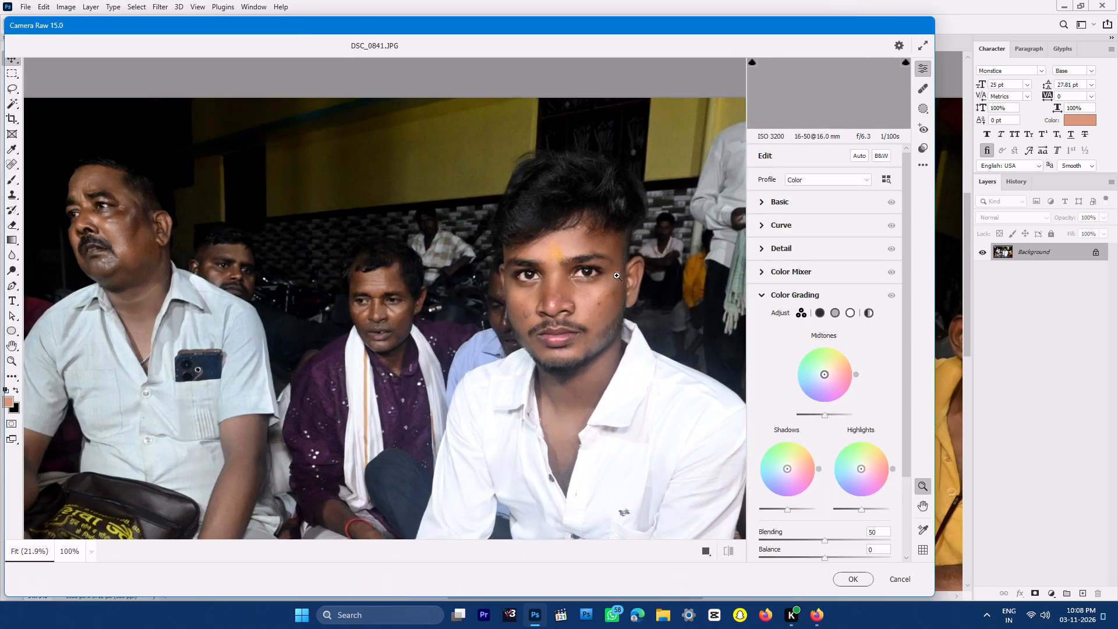
click(776, 207)
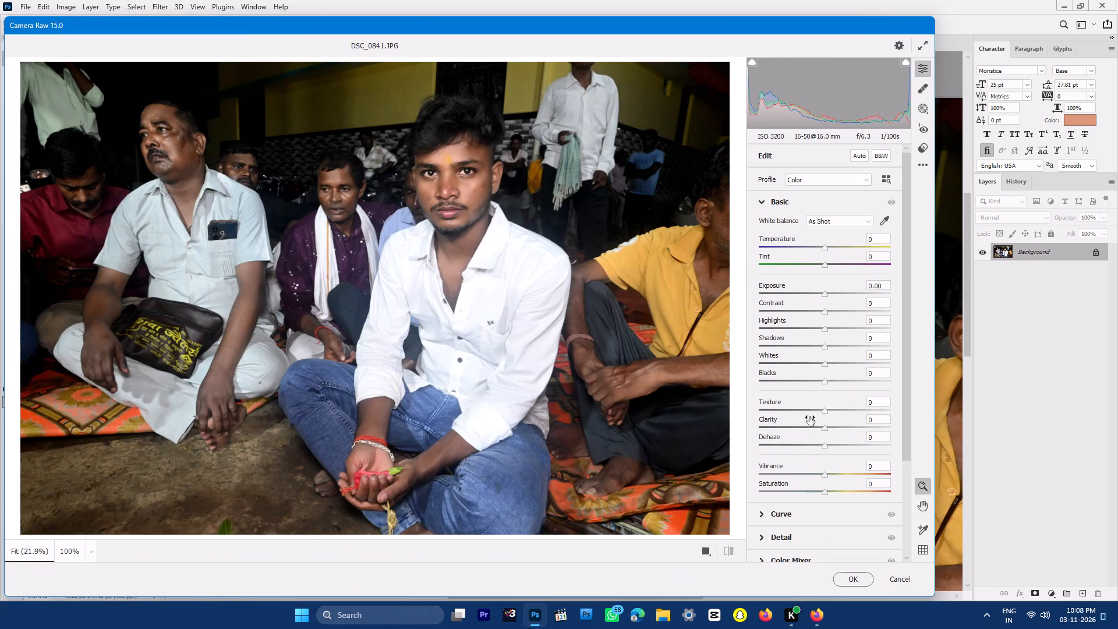
click(822, 420)
key(Down)
click(816, 532)
drag(775, 288, 792, 288)
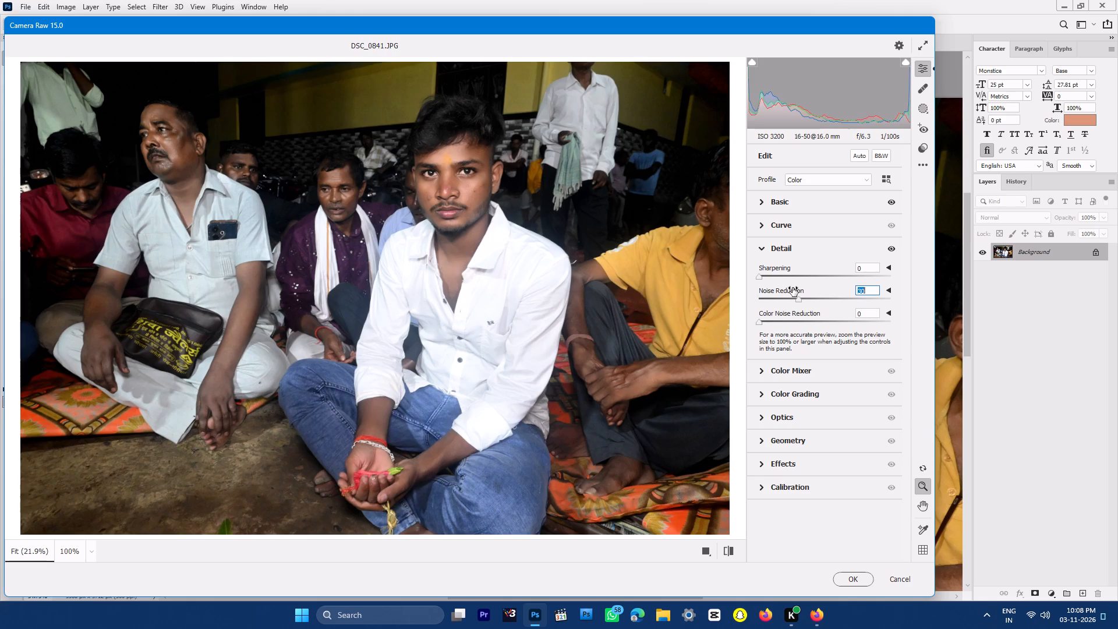
key(Return)
key(Return)
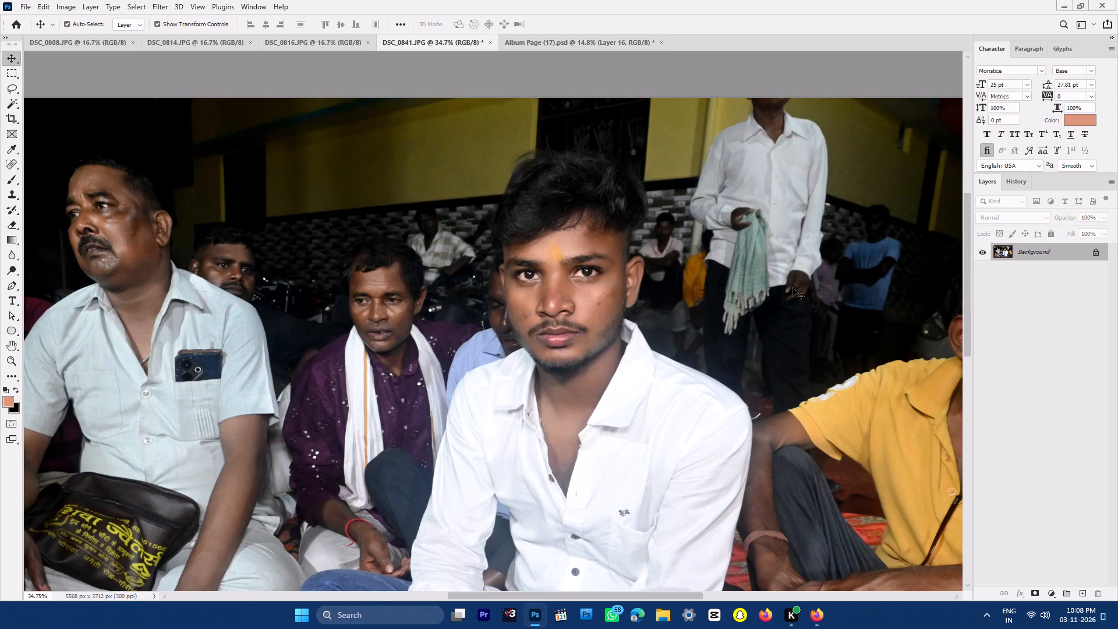
Cut the entire DSC_0841 image and close its file without saving the changes.
key(ctrl+0)
key(ctrl+a)
key(ctrl+x)
key(ctrl+w)
key(Right)
key(Right)
key(Return)
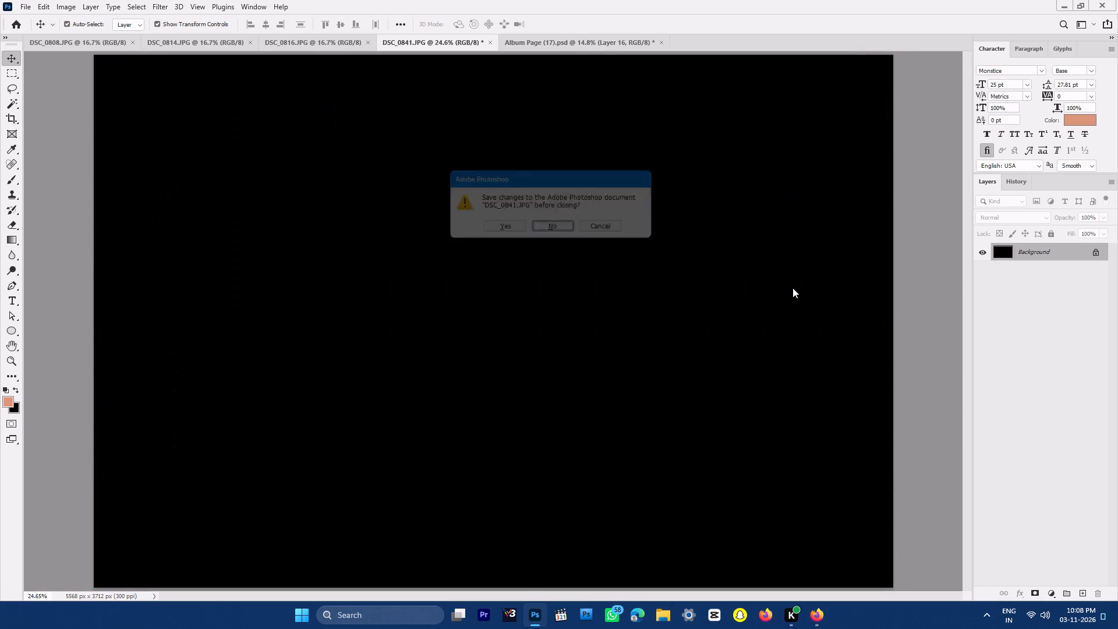
Paste the DSC_0841 photo into the outline of the blue placeholder in the right-hand frame of Album Page (17) as a masked layer.
key(ctrl+0)
key(v)
click(793, 269)
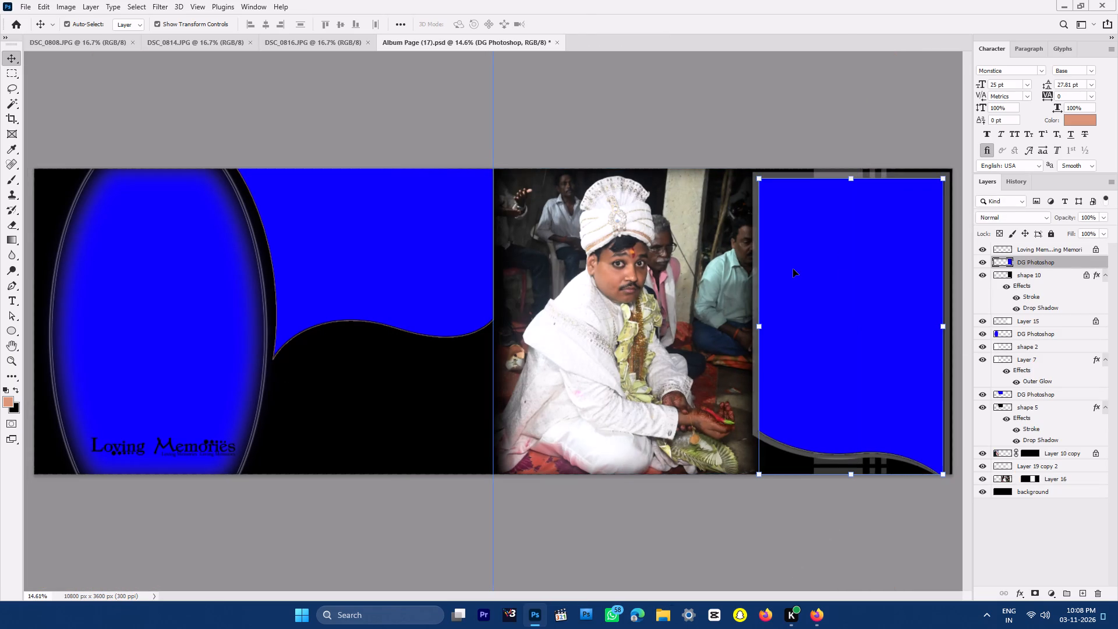
key(w)
click(793, 269)
key(ctrl+alt+shift+v)
key(v)
key(v)
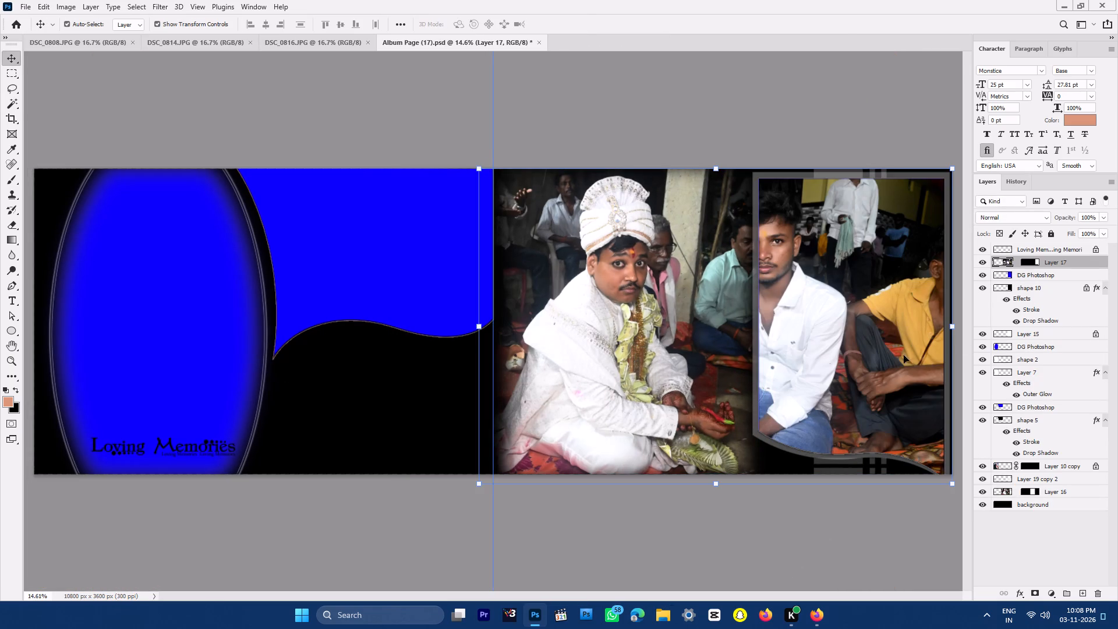
Centre the man in the white shirt in the right-hand frame and scale the photo down so its upper edge meets the page top.
drag(915, 355, 969, 339)
drag(867, 354, 903, 360)
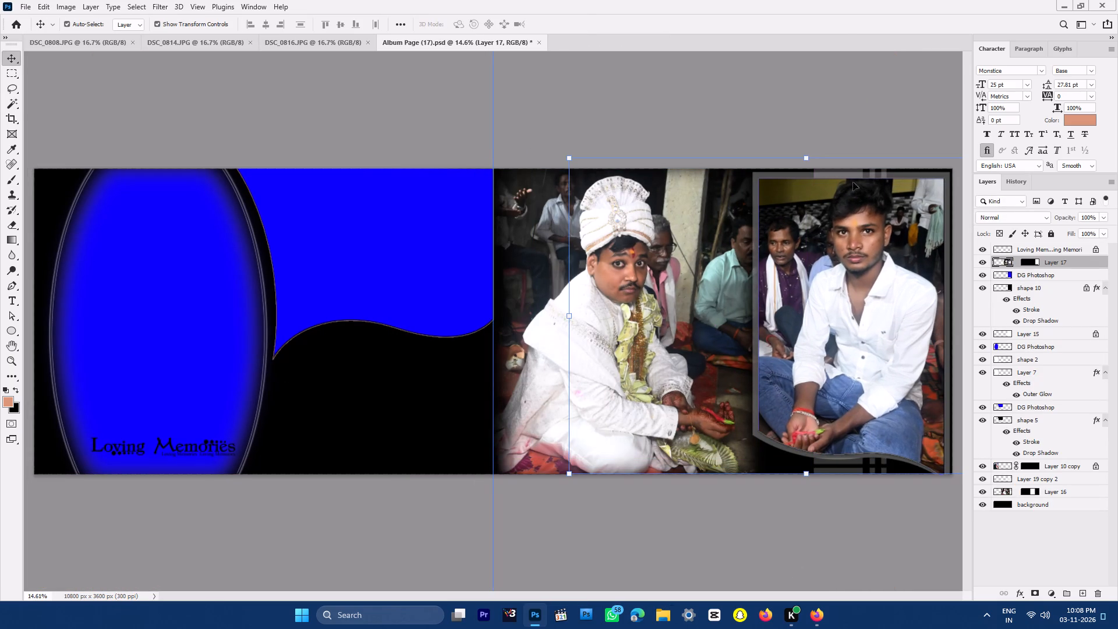
alt+drag(804, 154, 805, 174)
click(840, 305)
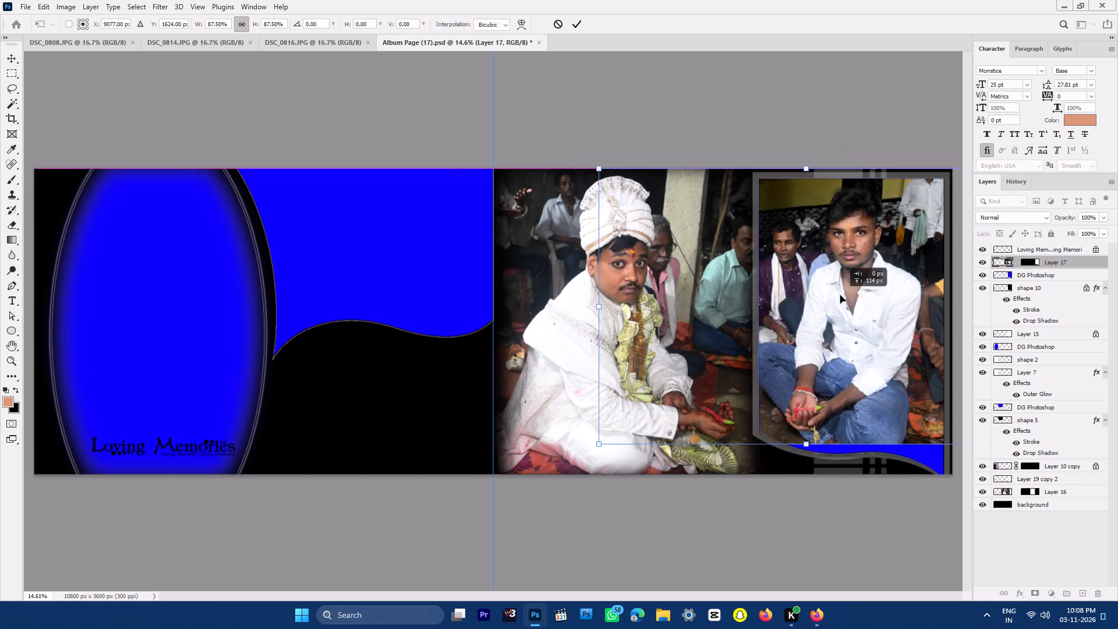
drag(807, 178, 808, 168)
key(Return)
click(853, 339)
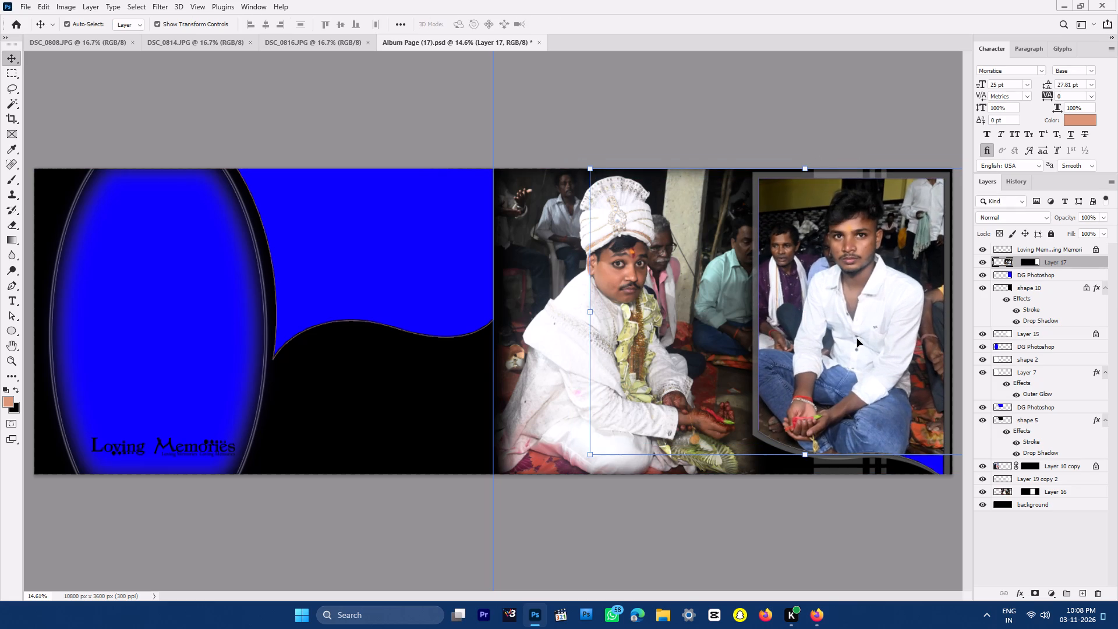
Scale the man's photo proportionally to 106.81% so it reaches the page's lower edge, and shift it sideways to centre him in the frame.
key(space)
ctrl+drag(835, 403, 851, 476)
drag(806, 468, 664, 334)
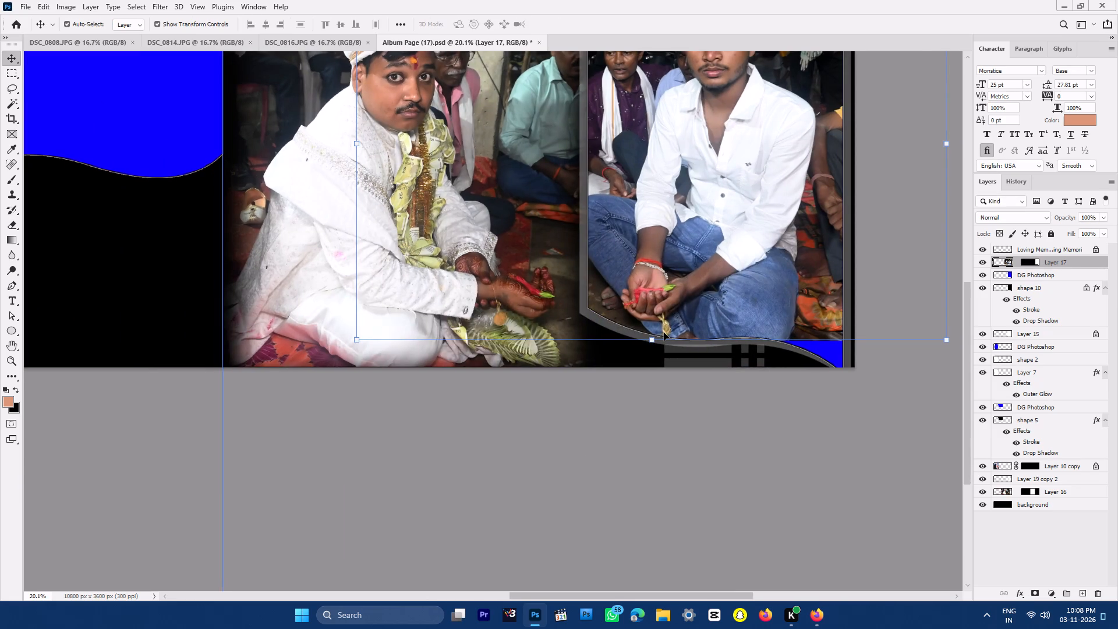
click(790, 322)
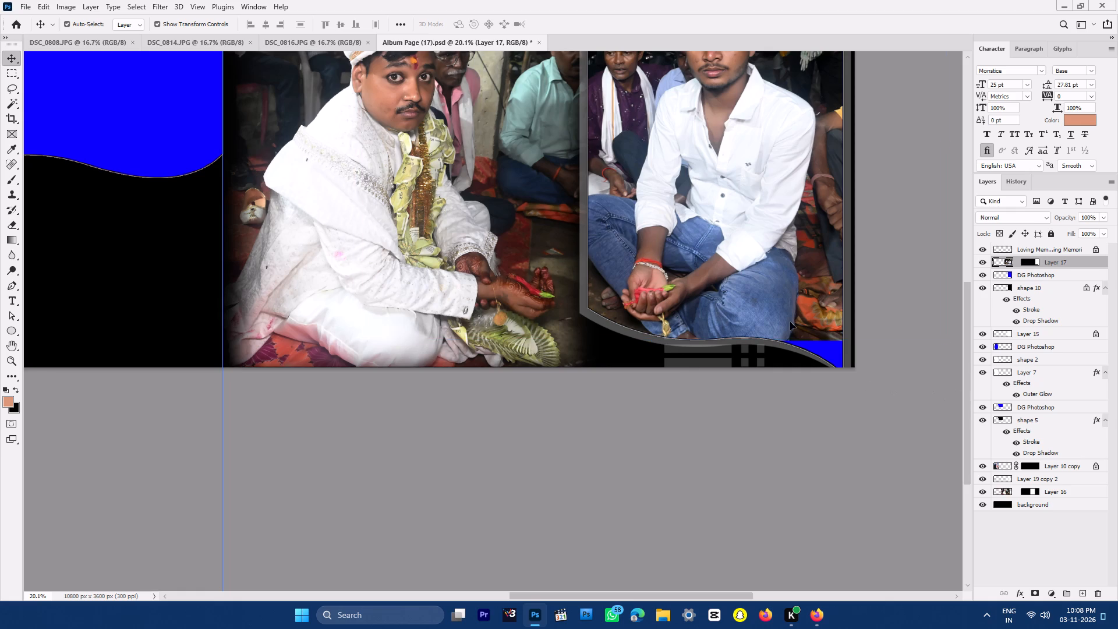
drag(655, 340, 658, 356)
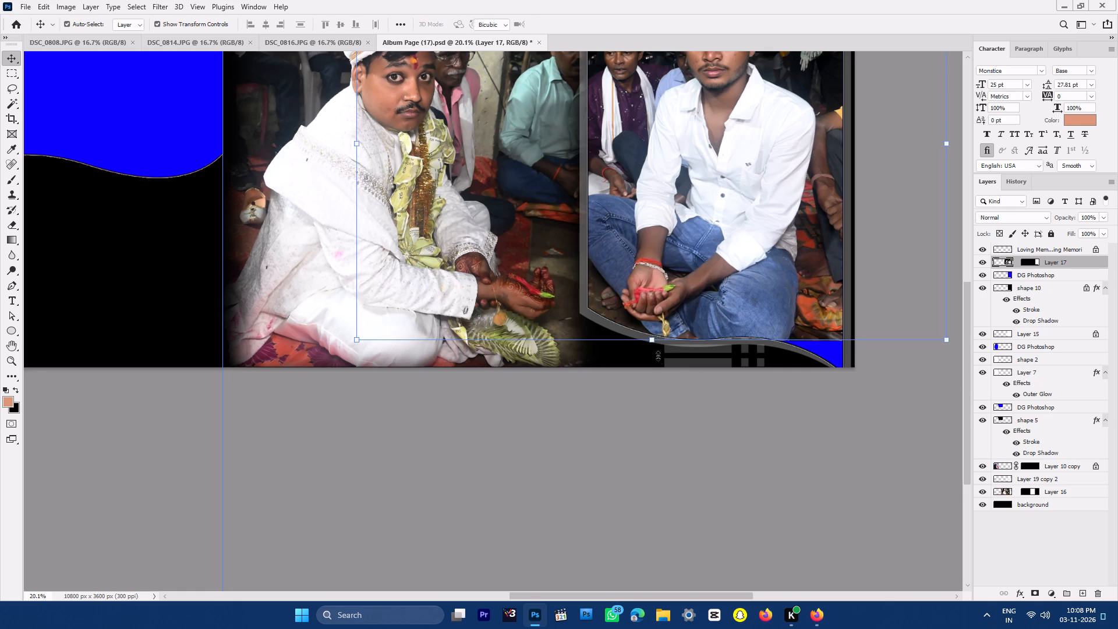
drag(658, 356, 660, 367)
drag(674, 303, 685, 300)
key(space)
key(space)
key(space)
drag(726, 275, 724, 334)
drag(728, 326, 728, 331)
key(space)
key(space)
drag(745, 286, 730, 374)
drag(726, 355, 717, 355)
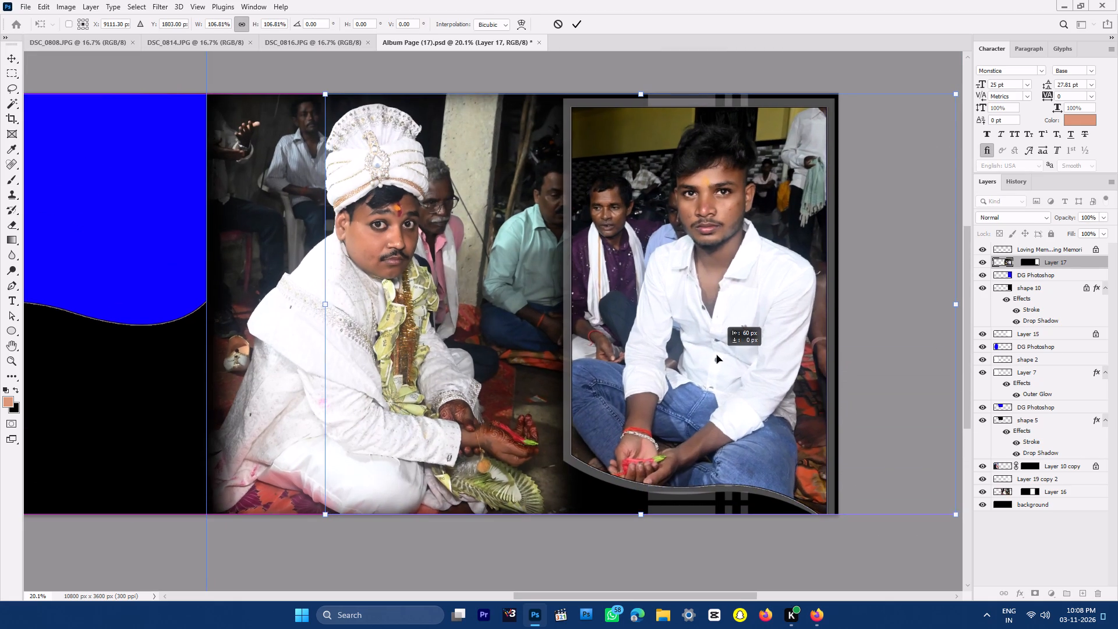
drag(717, 355, 716, 355)
key(Return)
key(Return)
Merge the masked photo layer down into the DG Photoshop placeholder layer beneath it.
key(ctrl+e)
key(ctrl+0)
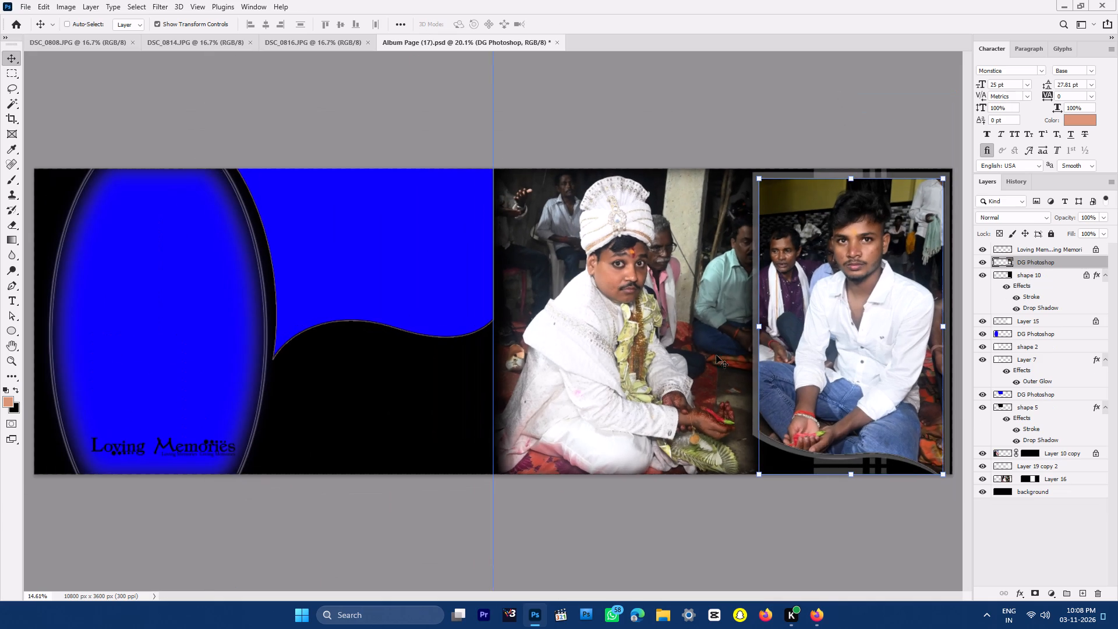
click(569, 96)
Switch to the DSC_0816 photo of the groom at the car and apply Auto Contrast.
click(287, 36)
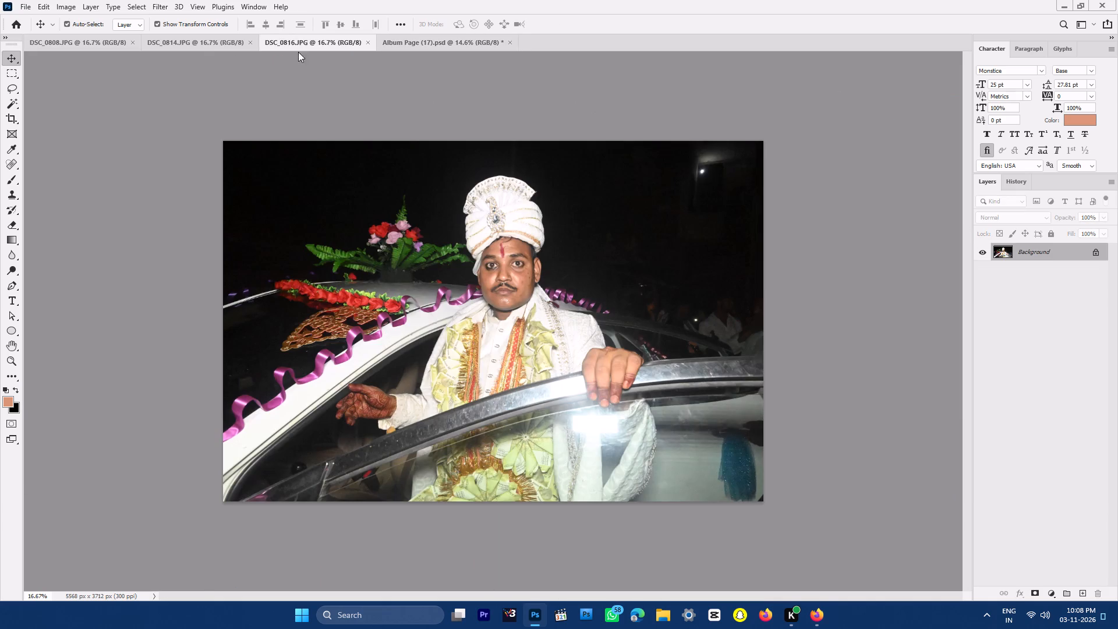
click(452, 186)
key(ctrl+alt+shift+l)
Run the retouching action on DSC_0816 and fade its effect to 78% opacity in Normal mode.
key(F7)
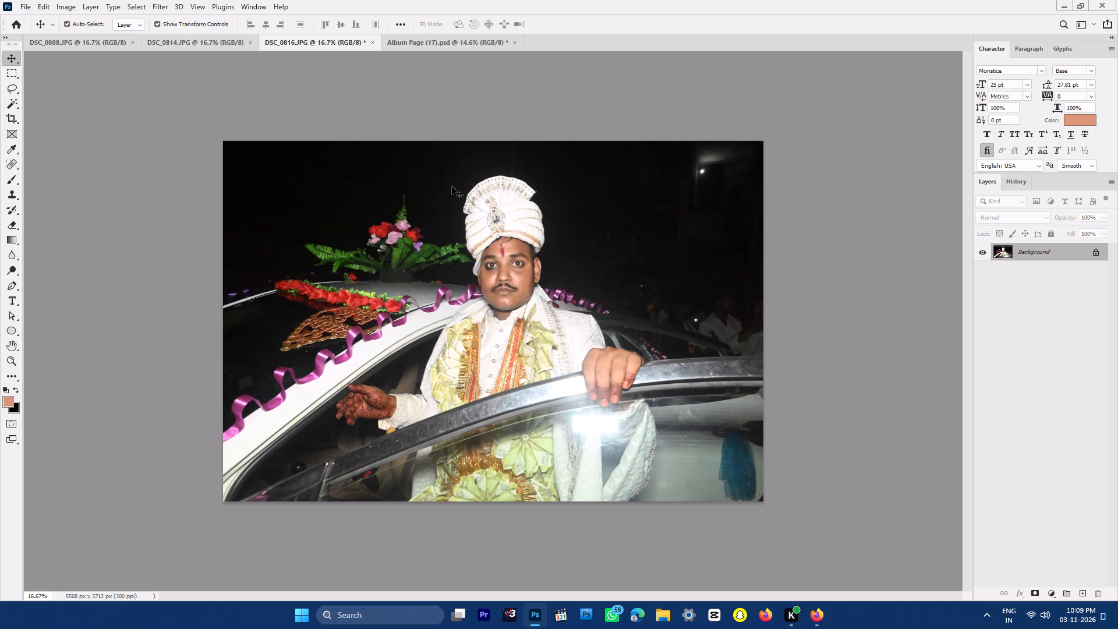
key(ctrl+shift+f)
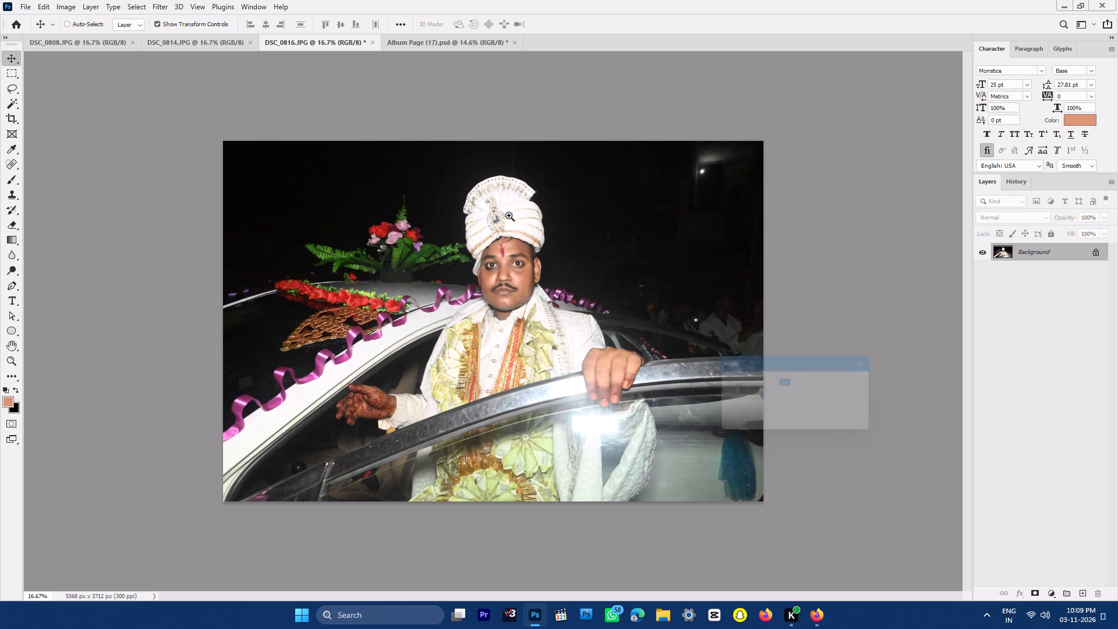
click(800, 396)
key(Return)
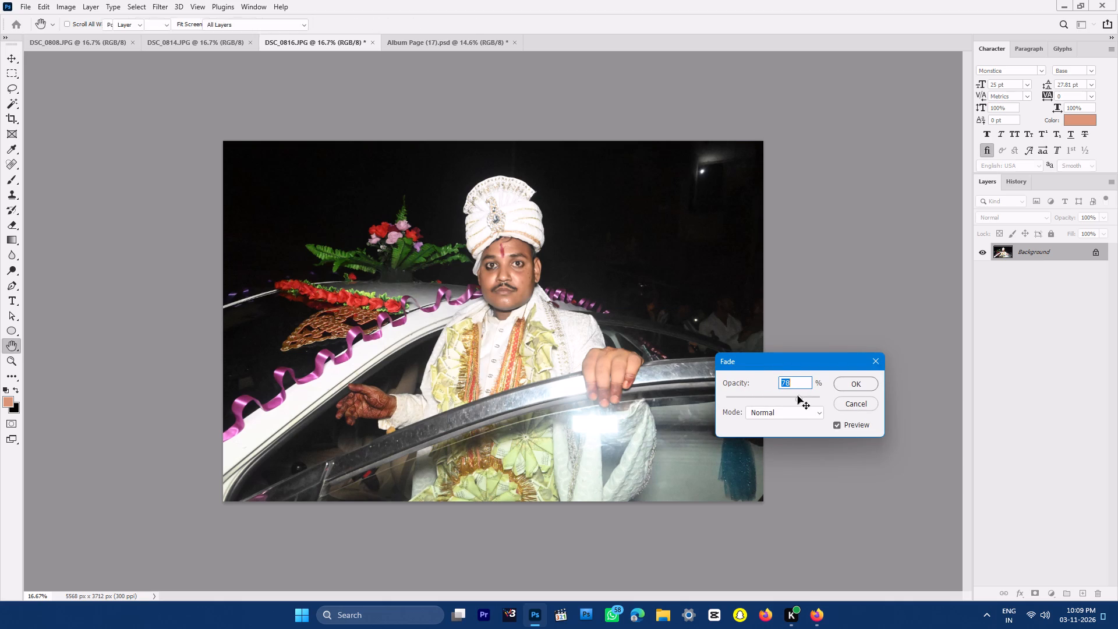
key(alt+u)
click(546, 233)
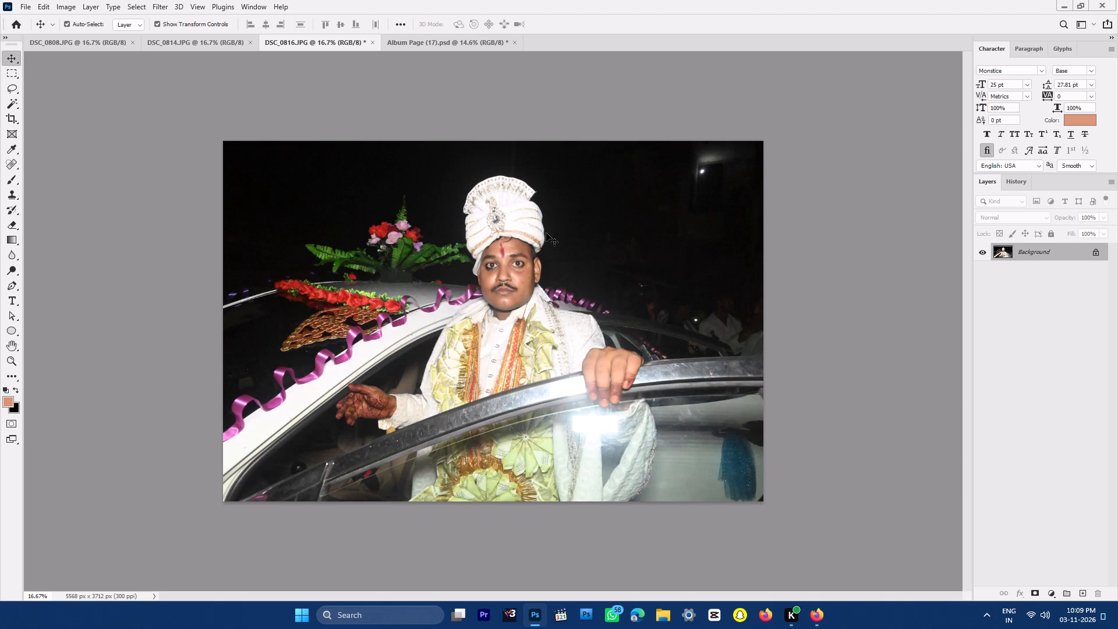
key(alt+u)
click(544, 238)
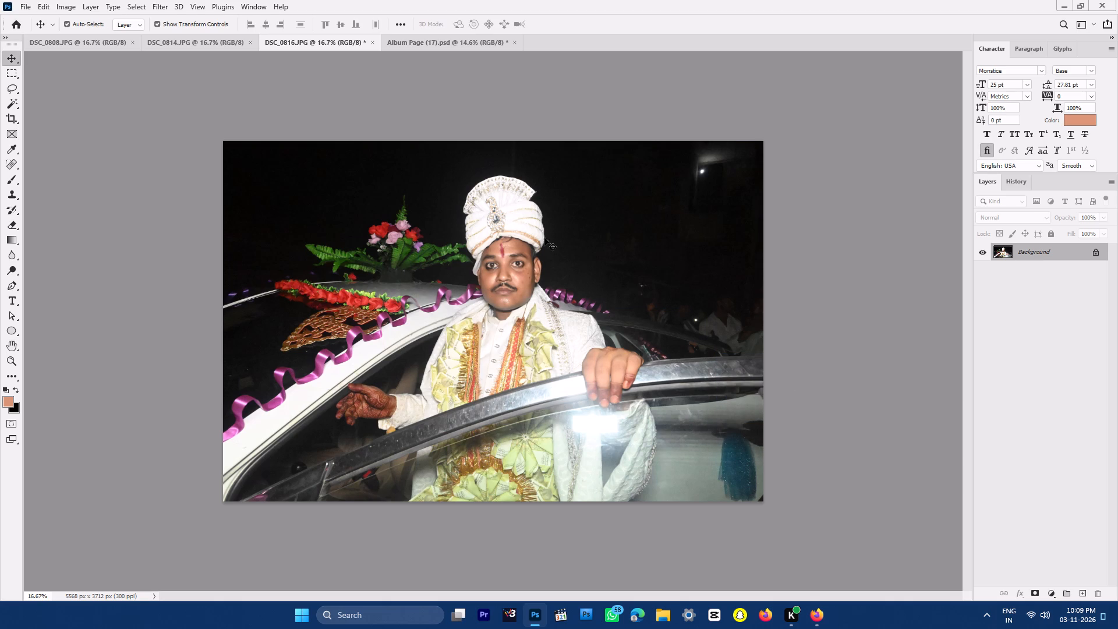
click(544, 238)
Start a Selective Color adjustment on DSC_0816 and reduce the cyan amount in the reds.
key(alt+i)
text(as)
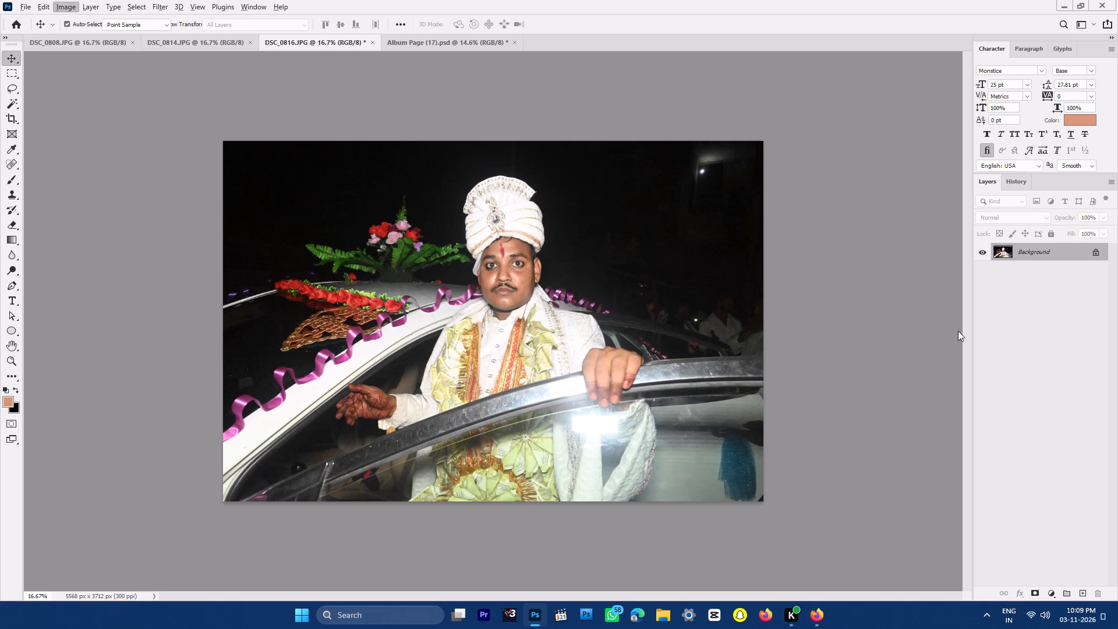
click(916, 344)
key(Up)
Set the black amount of the whites to +26% in the Selective Color adjustment.
click(933, 313)
click(930, 391)
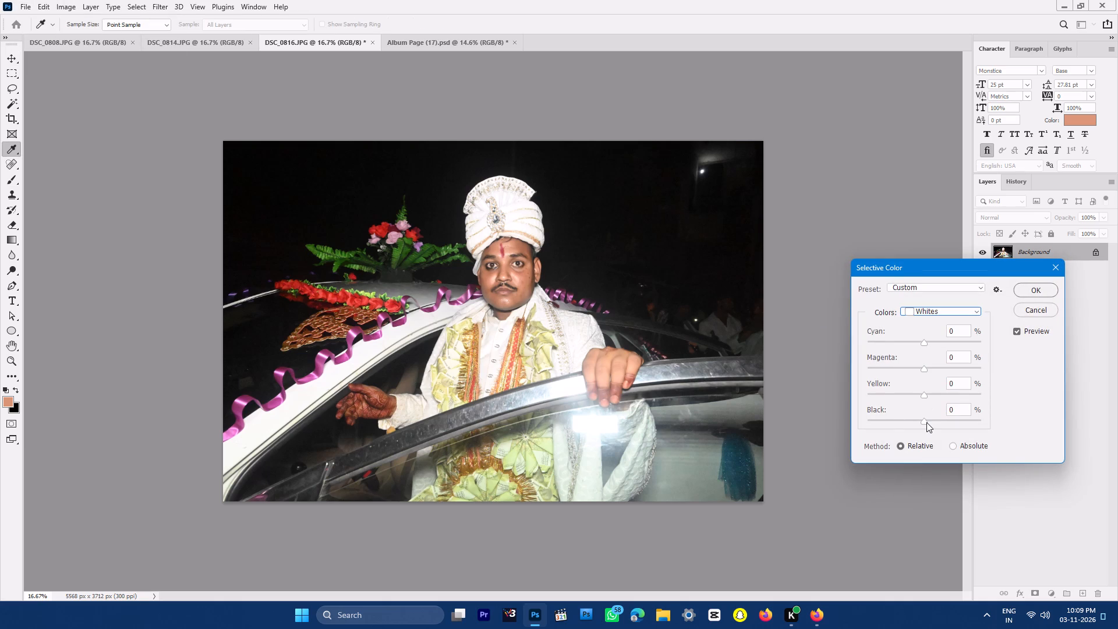
drag(924, 420, 940, 416)
key(Down)
key(Down)
key(Down)
key(Down)
key(Down)
Increase the black amount of the blacks to deepen the dark background and apply the Selective Color adjustment to DSC_0816.
click(937, 309)
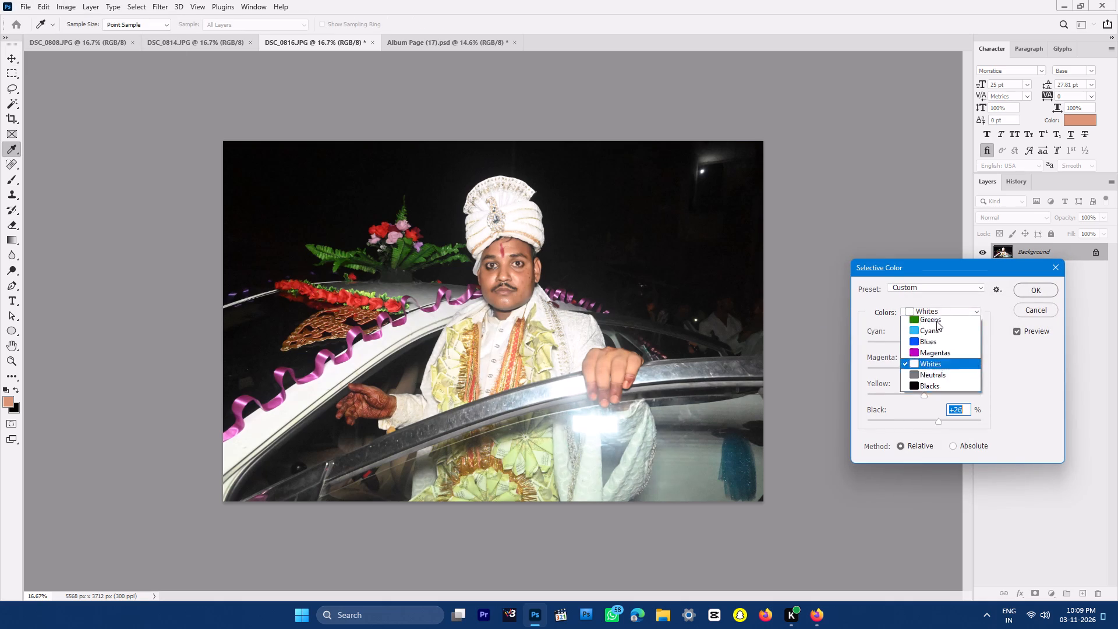
click(921, 400)
key(Down)
key(Down)
click(930, 422)
key(Down)
key(Return)
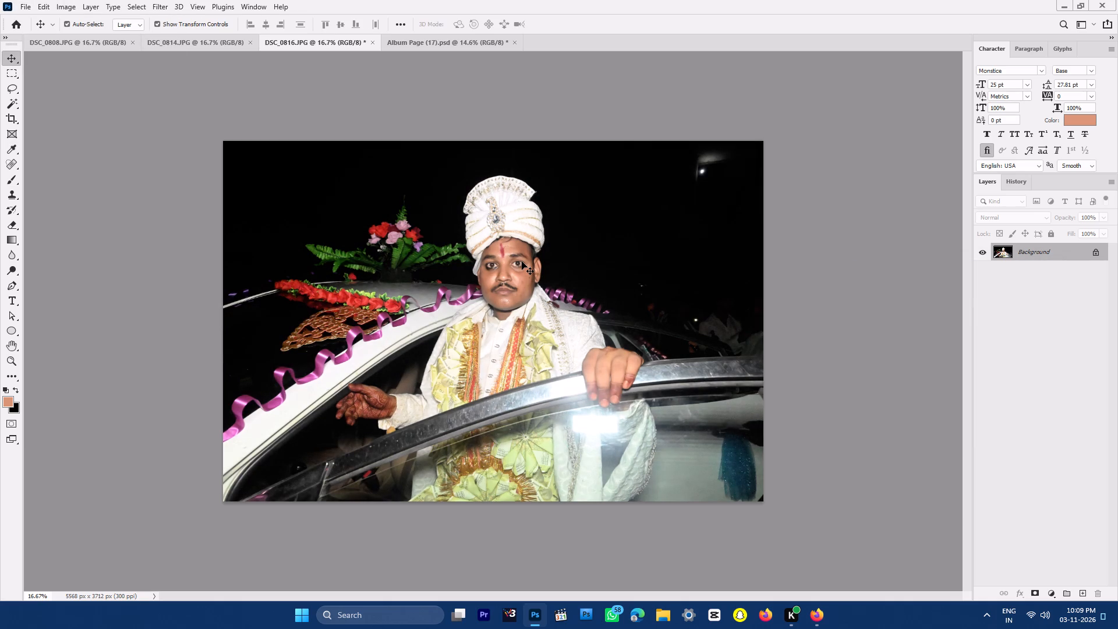
Reapply the last Curves adjustment to the groom's face in DSC_0816 within a 66 px feathered elliptical selection, and deselect.
key(m)
drag(461, 227, 545, 312)
key(shift+m)
shift+click(556, 177)
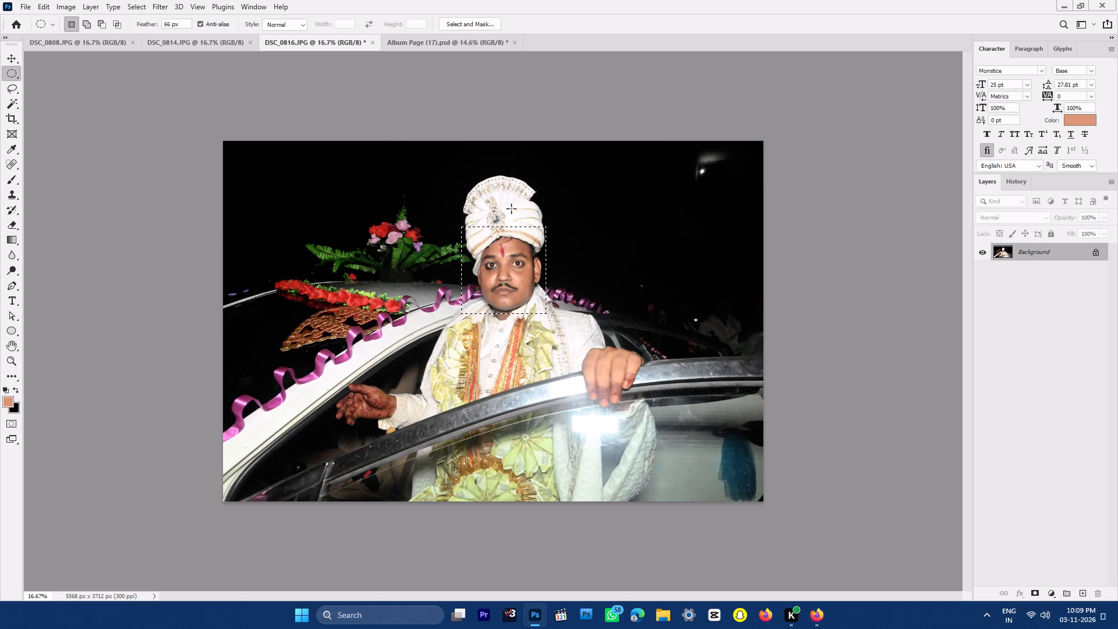
drag(467, 221, 544, 322)
key(ctrl+alt+m)
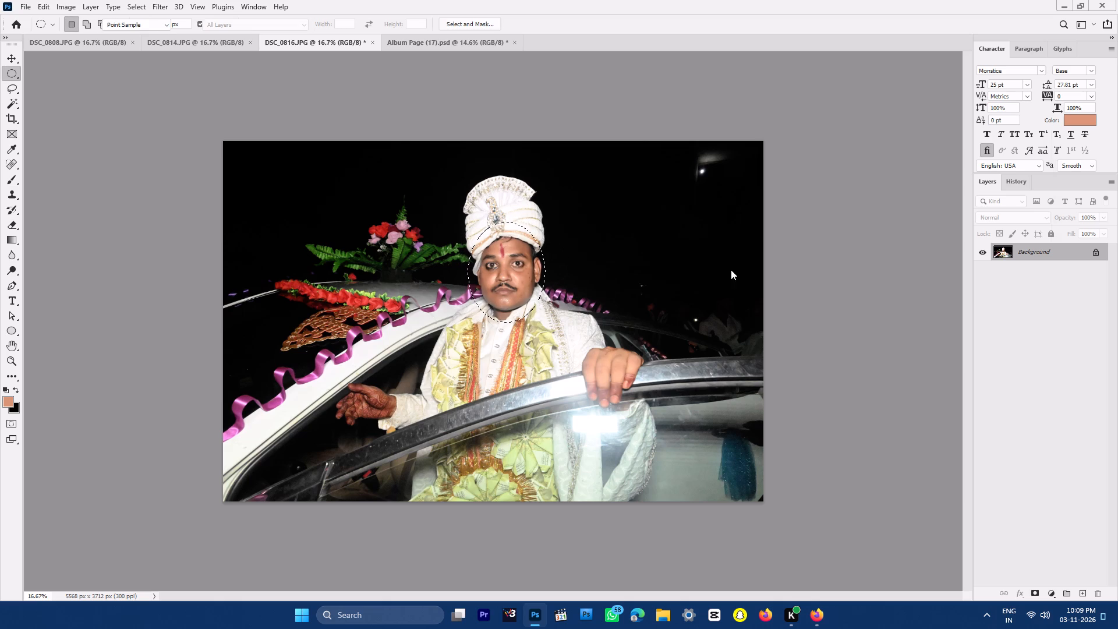
key(Return)
key(space)
ctrl+drag(469, 241, 510, 310)
key(ctrl+d)
Paint over uneven skin on the groom's face in DSC_0816 with sampled skin tones, using the Brush at 55% opacity and flow.
key(ctrl+space)
ctrl+drag(482, 293, 502, 338)
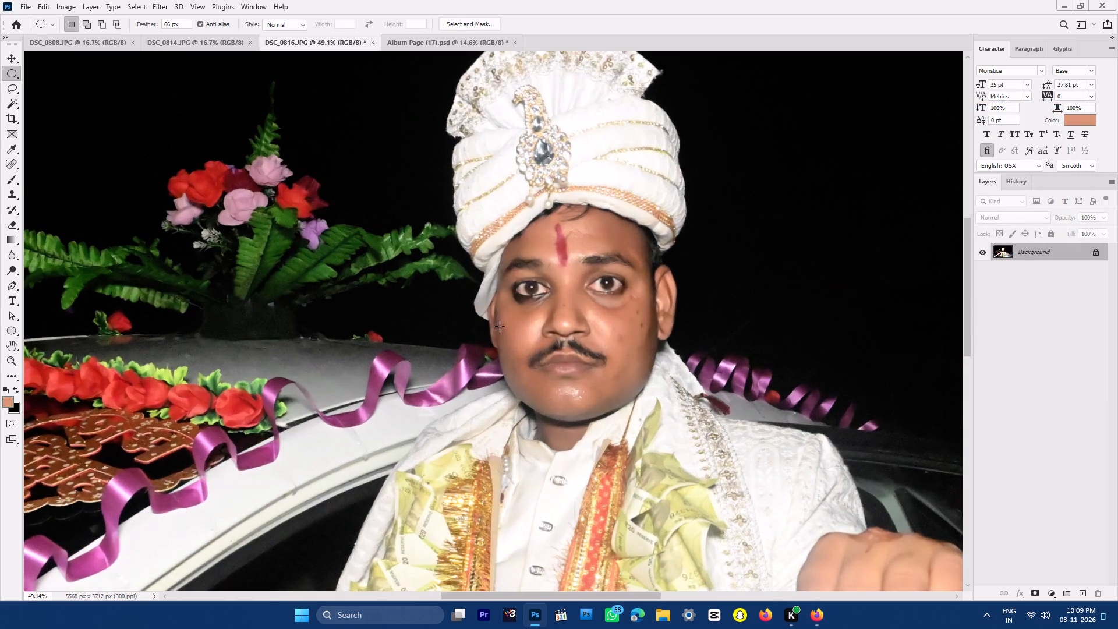
key(b)
key(b)
alt+click(528, 351)
drag(522, 344, 544, 318)
alt+click(585, 310)
drag(592, 323, 601, 334)
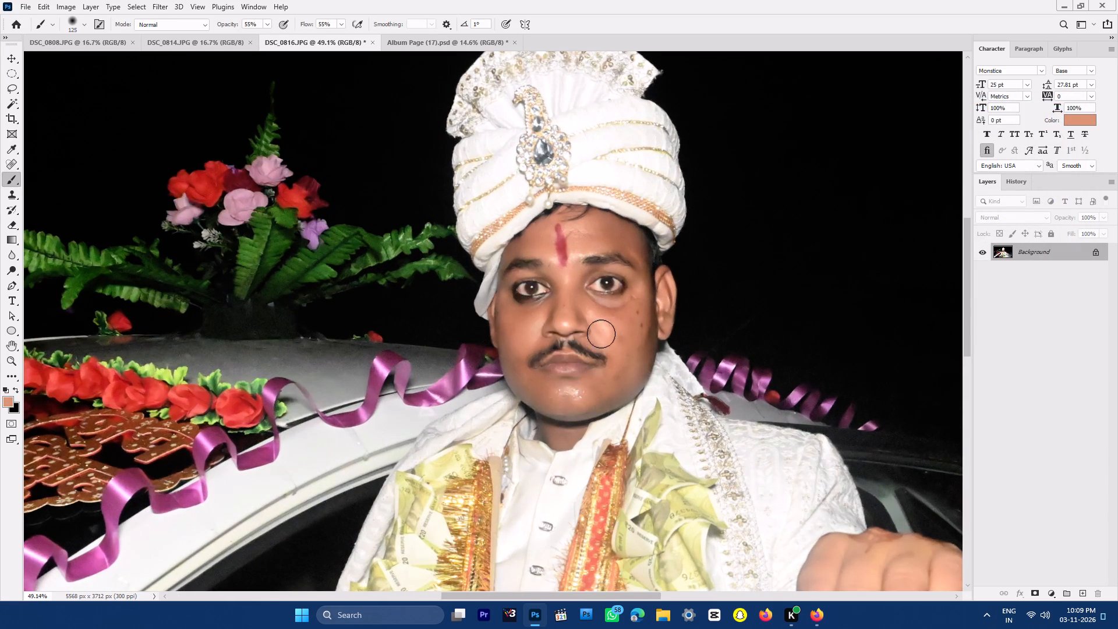
drag(601, 334, 604, 340)
alt+click(546, 389)
drag(558, 391, 576, 398)
key(space)
ctrl+drag(598, 391, 576, 359)
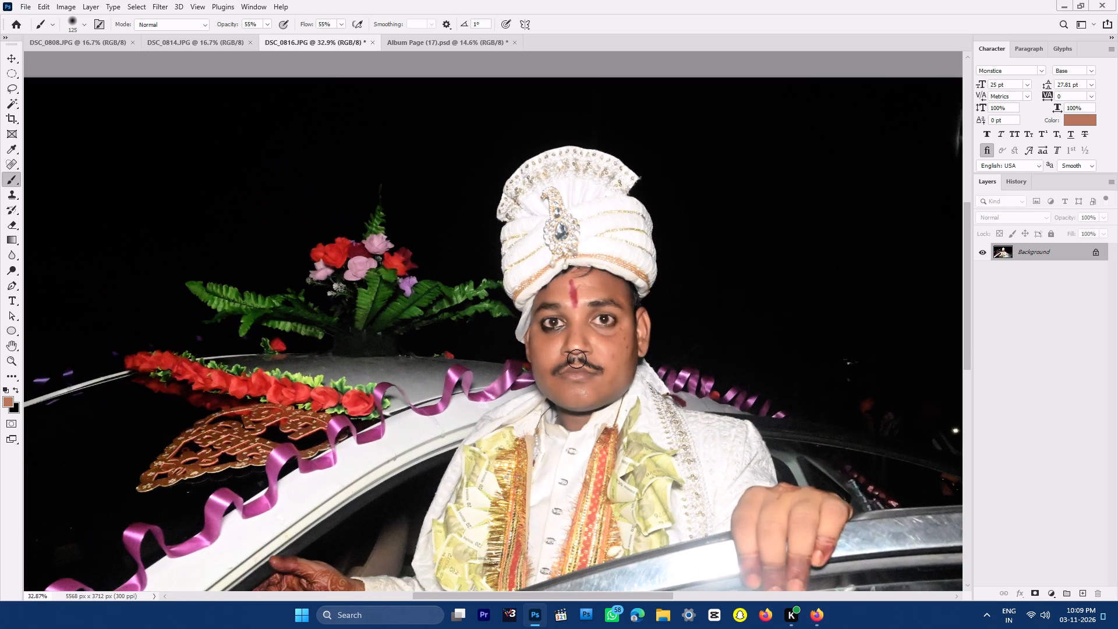
Select the groom's head and upper chest with a feathered ellipse and slightly darken the bright tones with Curves.
key(m)
drag(462, 209, 739, 490)
key(F5)
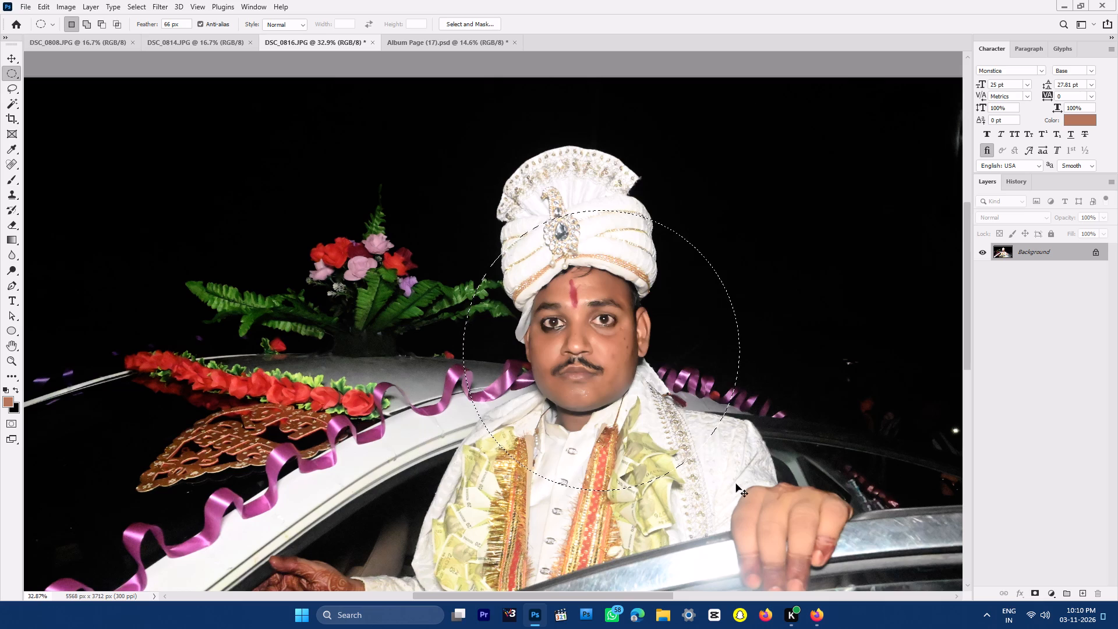
key(ctrl+alt+m)
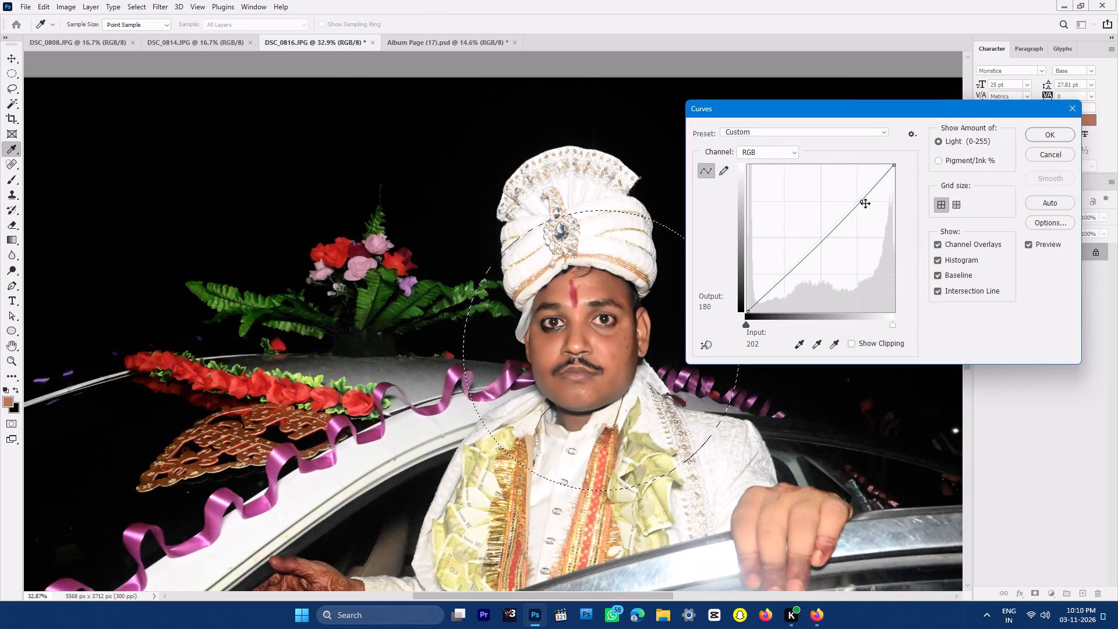
click(865, 203)
key(Down)
key(Down)
key(Down)
key(Down)
key(Return)
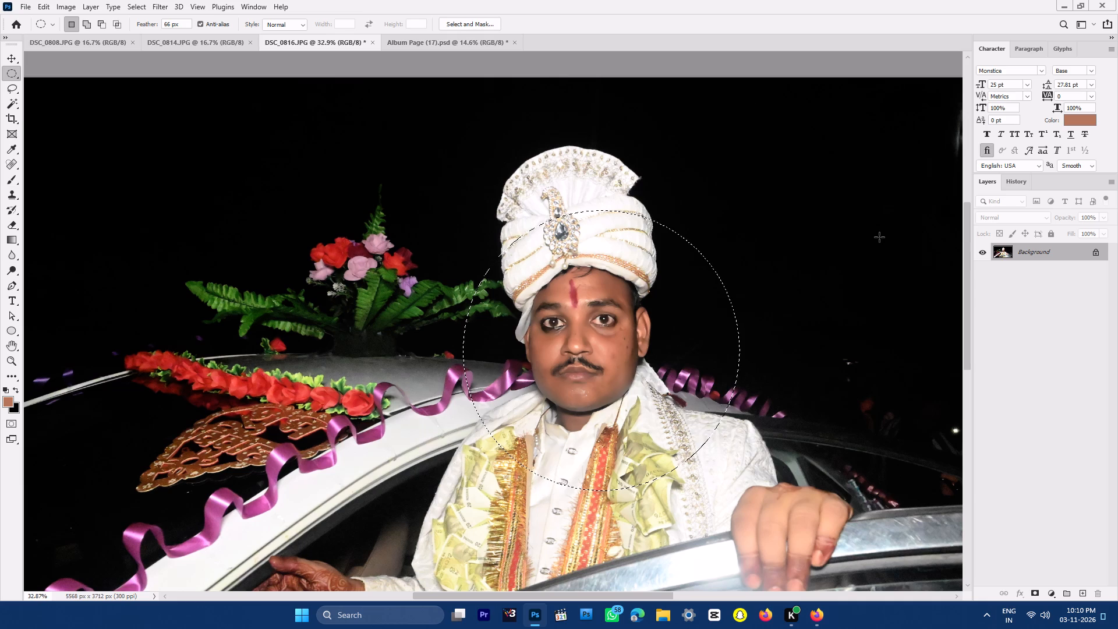
Cut the whole retouched DSC_0816 image and close the file without saving.
key(ctrl+a)
key(ctrl+x)
key(ctrl+w)
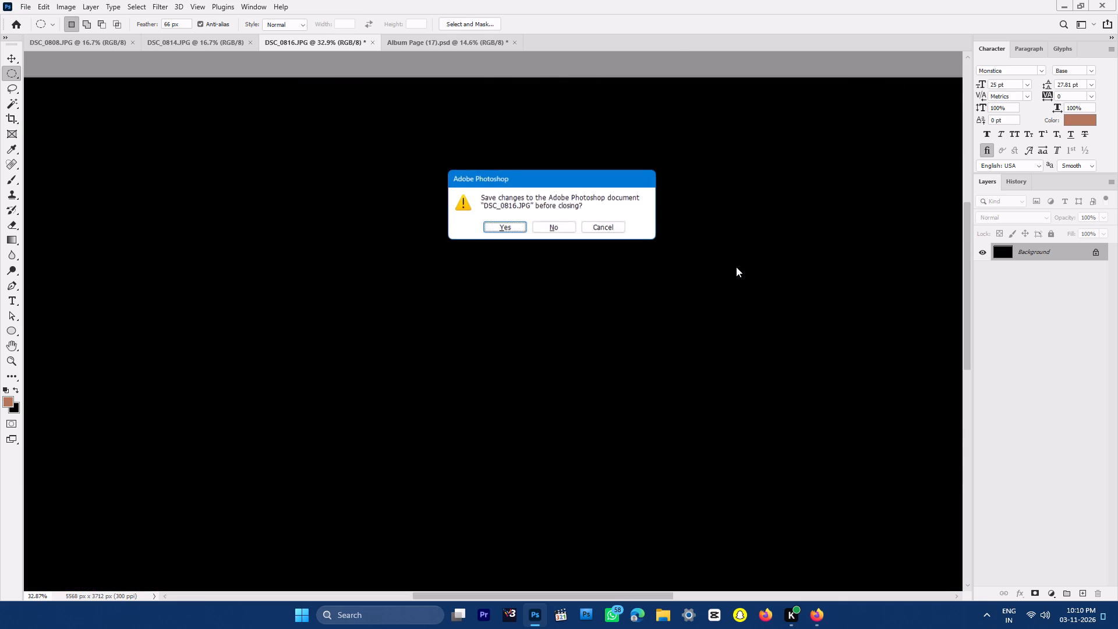
key(Right)
key(Return)
Paste the cut photo into the shape of the blue oval placeholder on the Album Page (17) layout.
key(ctrl+0)
key(v)
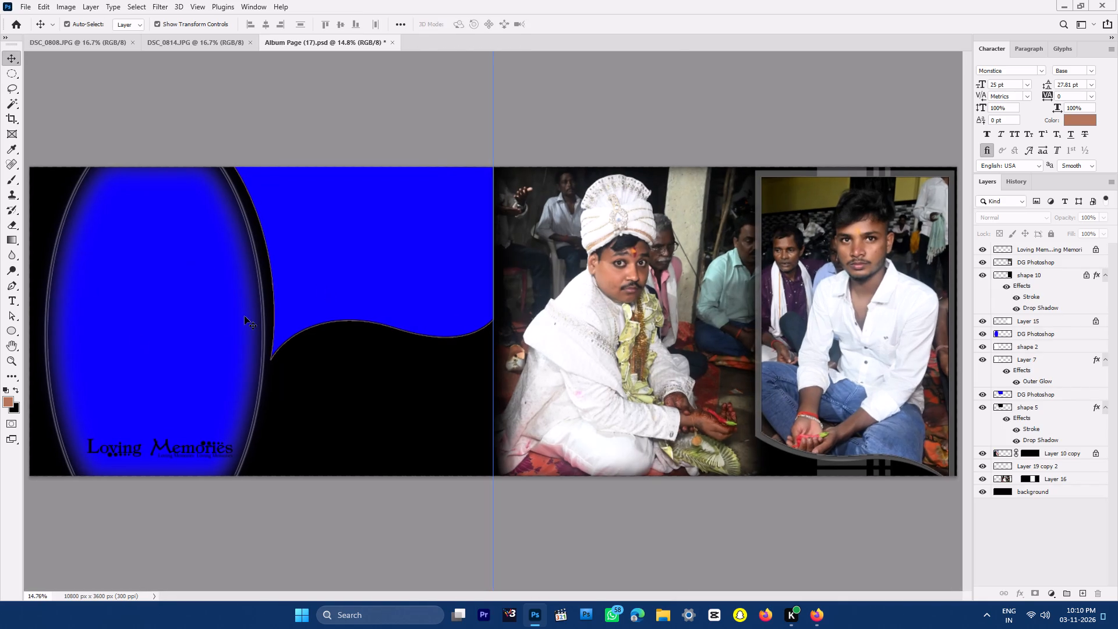
click(245, 316)
ctrl+click(997, 333)
key(ctrl+alt+shift+v)
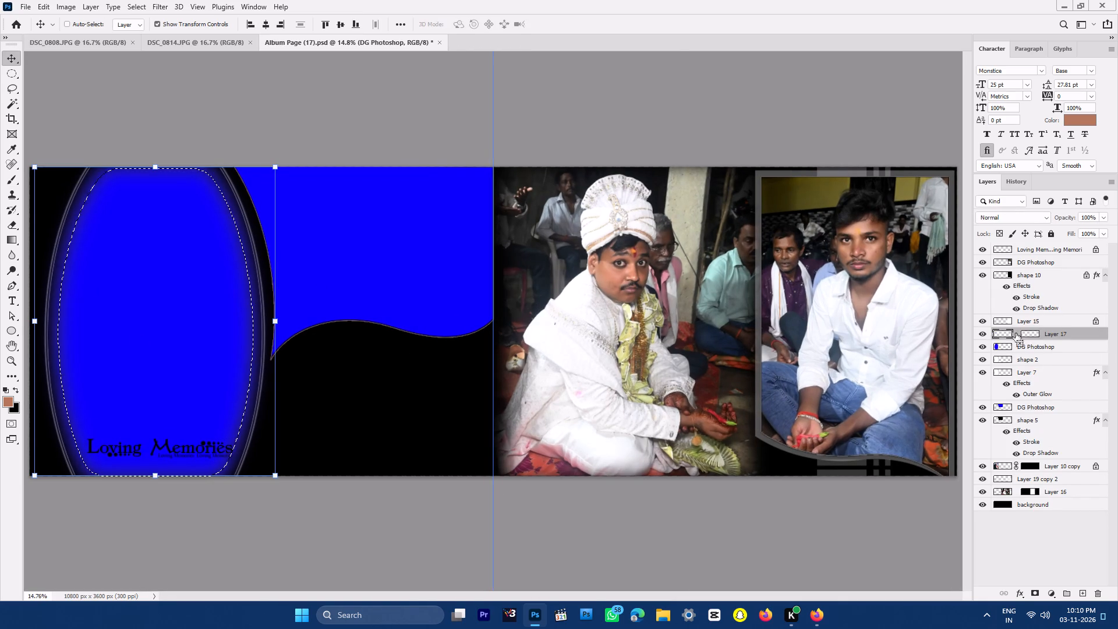
Scale the pasted photo to about 96.8% and move it so the groom sits centred within the oval frame.
drag(135, 334, 44, 330)
drag(174, 338, 148, 335)
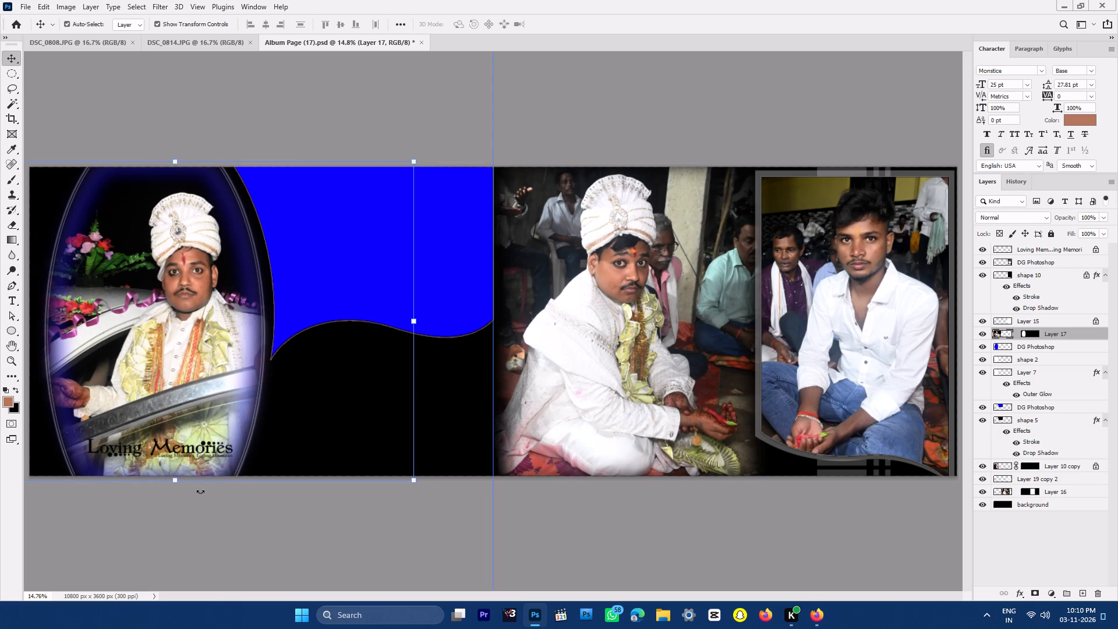
drag(179, 482, 178, 476)
drag(173, 158, 173, 164)
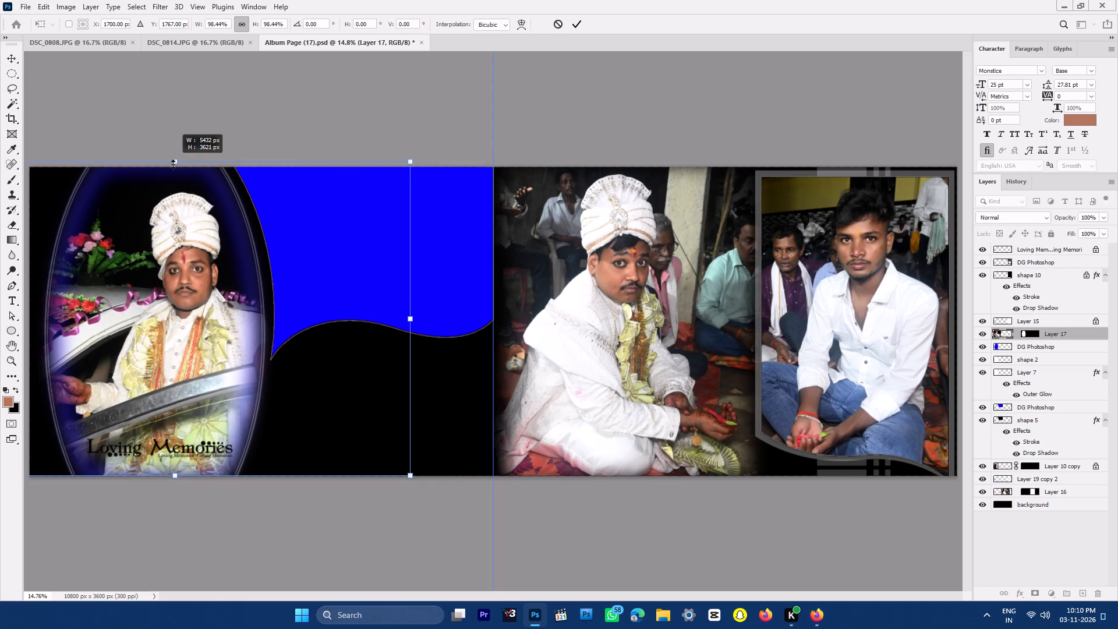
drag(173, 164, 172, 164)
drag(185, 289, 165, 291)
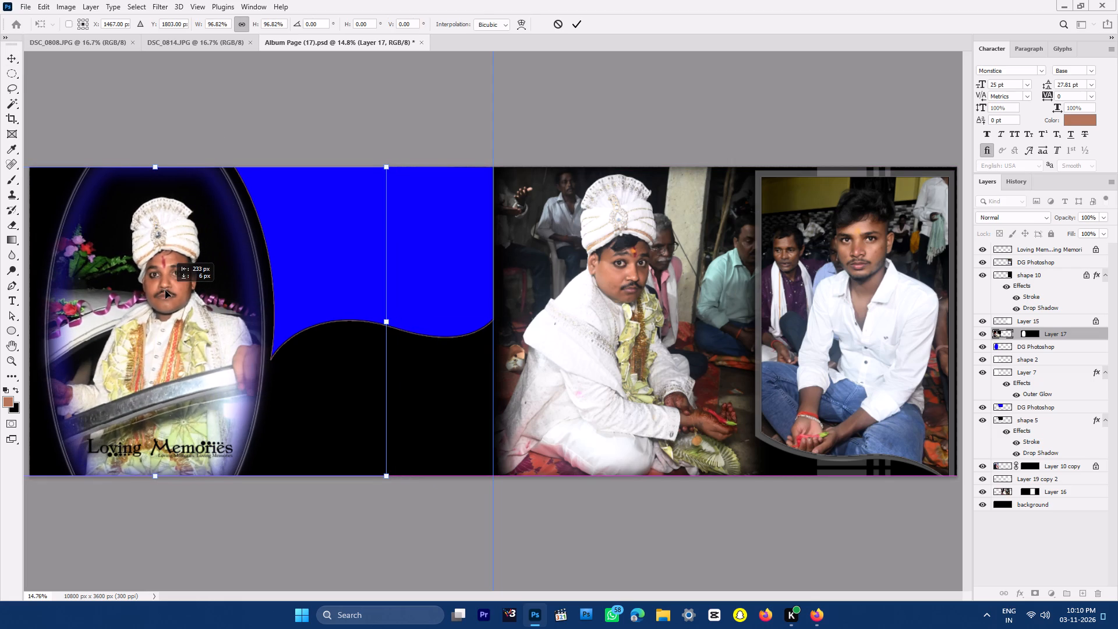
drag(165, 291, 151, 289)
key(Return)
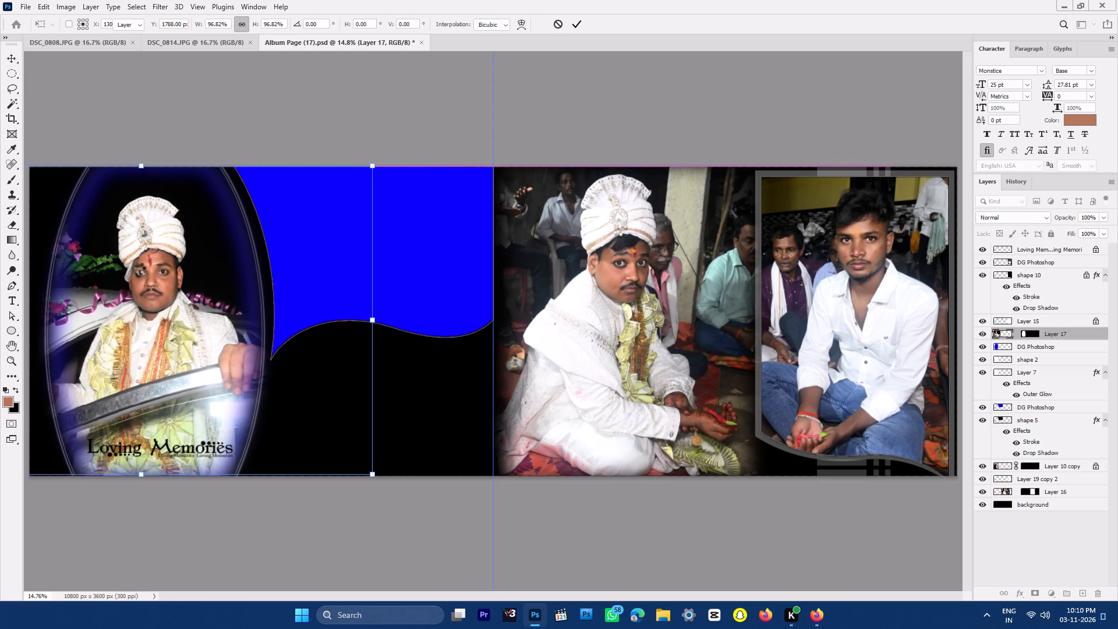
Delete the blue oval placeholder layer beneath the pasted groom photo.
right_click(139, 268)
click(162, 305)
key(Delete)
click(158, 292)
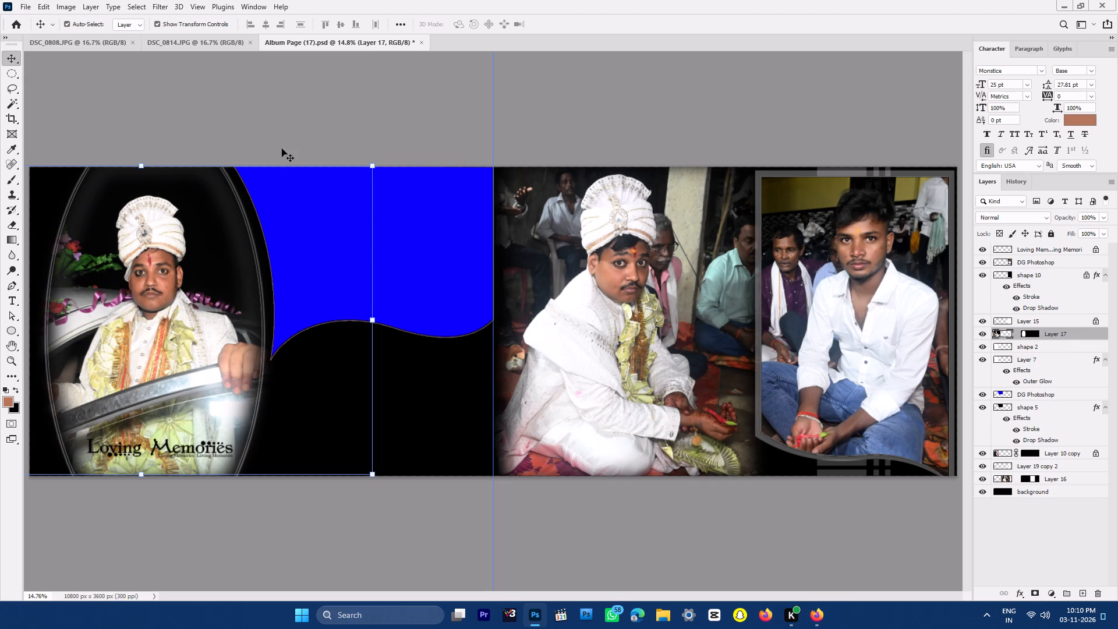
click(285, 135)
click(323, 149)
Switch to DSC_0808 and apply Auto Contrast to it.
click(199, 42)
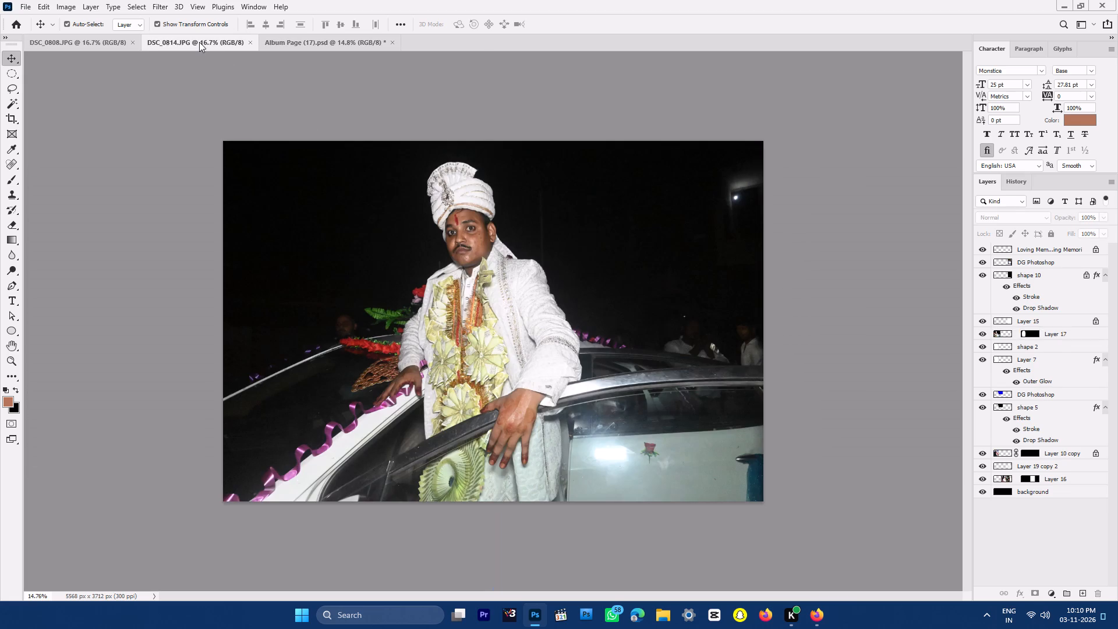
click(84, 40)
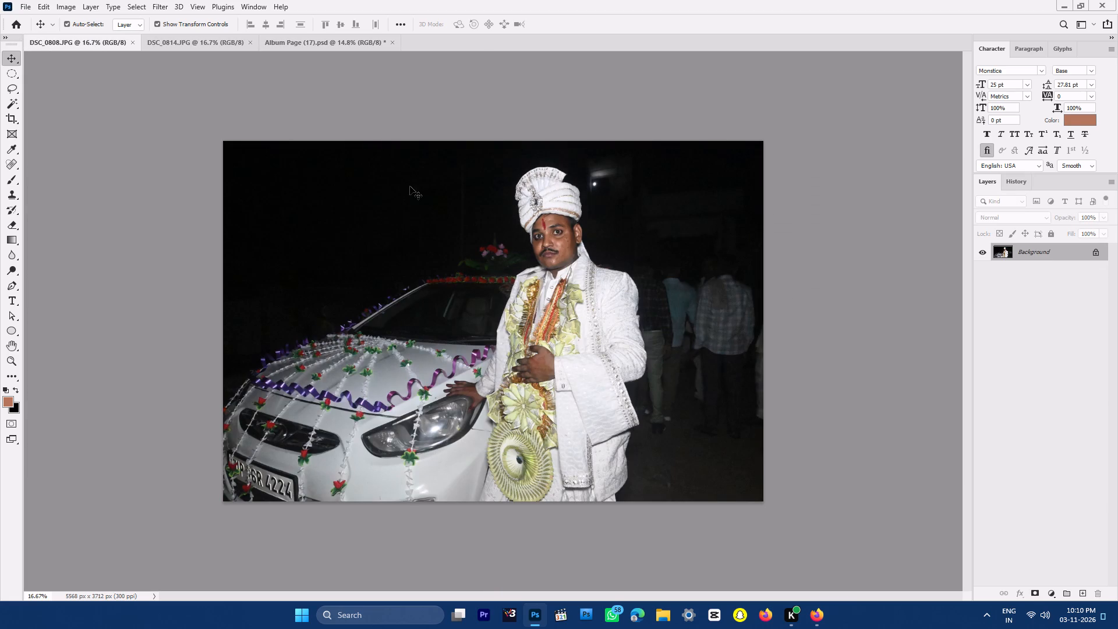
click(410, 186)
key(ctrl+alt+shift+l)
Brighten DSC_0808 with Curves by raising the upper-midtone point at input 159 to about 175.
key(ctrl+m)
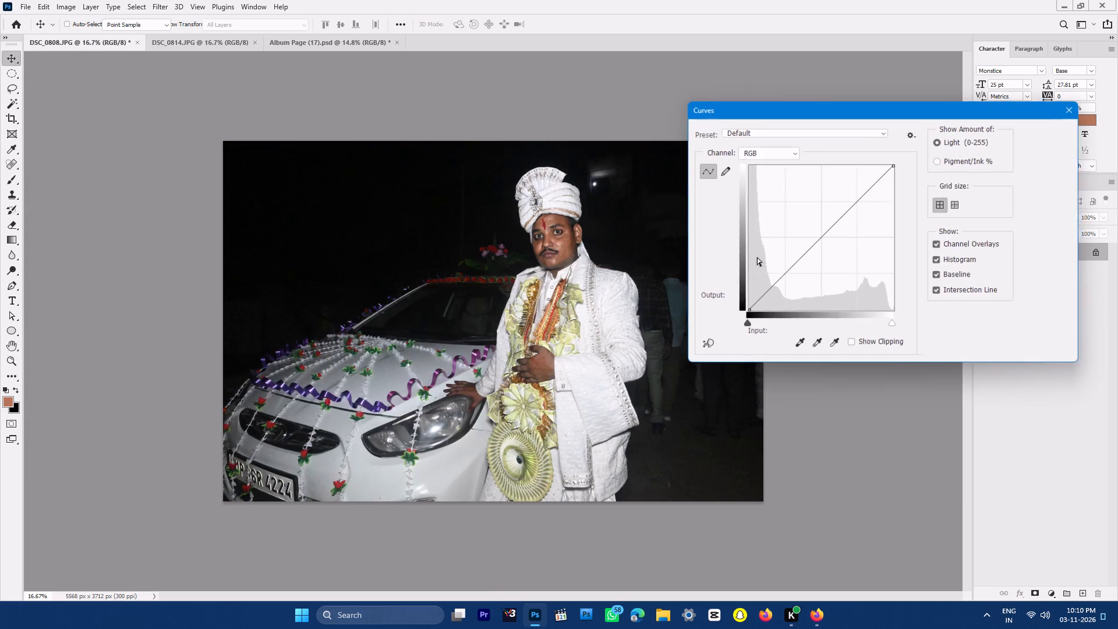
click(840, 218)
key(Up)
key(Up)
key(Up)
key(Up)
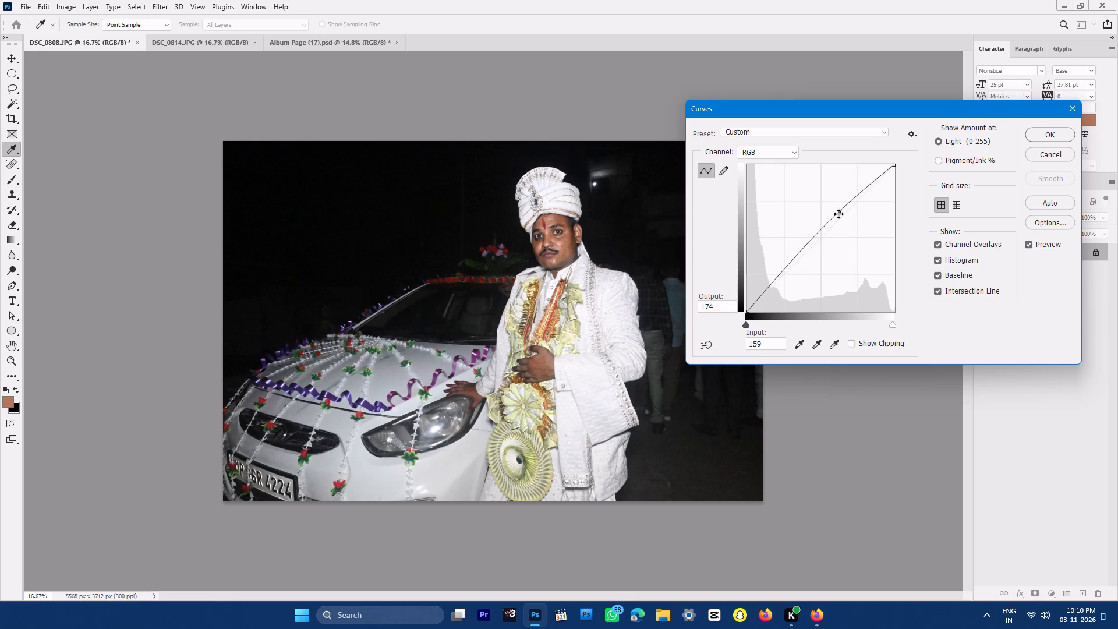
key(Up)
key(Return)
Apply Levels to DSC_0808 with the shadow input level set to 2.
key(ctrl+l)
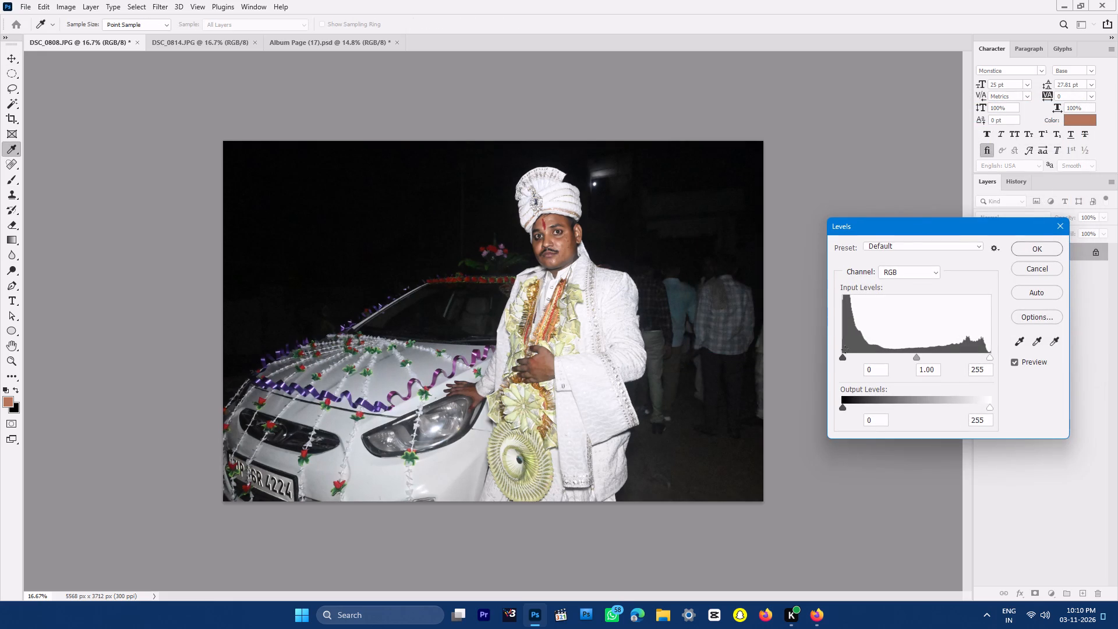
click(847, 356)
key(Down)
key(Down)
key(Down)
key(Down)
key(Down)
key(Down)
key(Return)
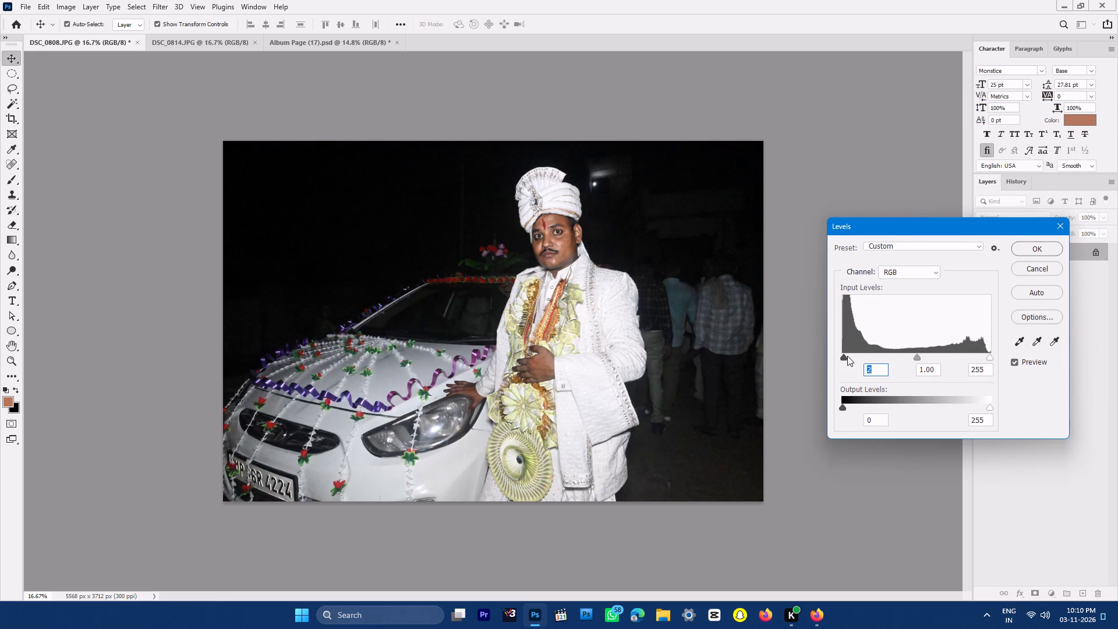
Raise the master saturation of DSC_0808 slightly with Hue/Saturation.
key(ctrl+u)
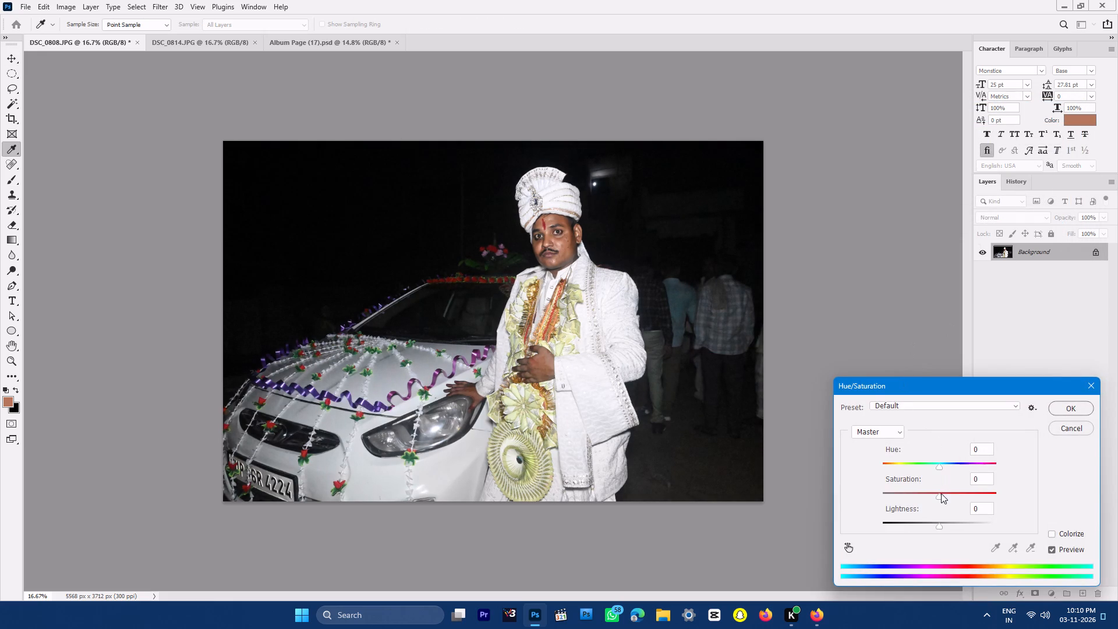
click(942, 493)
key(Down)
key(Return)
Paint over the spots on the groom's cheek in DSC_0808 with sampled skin tones, using the Brush at 55% opacity and flow.
key(space)
ctrl+drag(507, 209, 552, 318)
key(b)
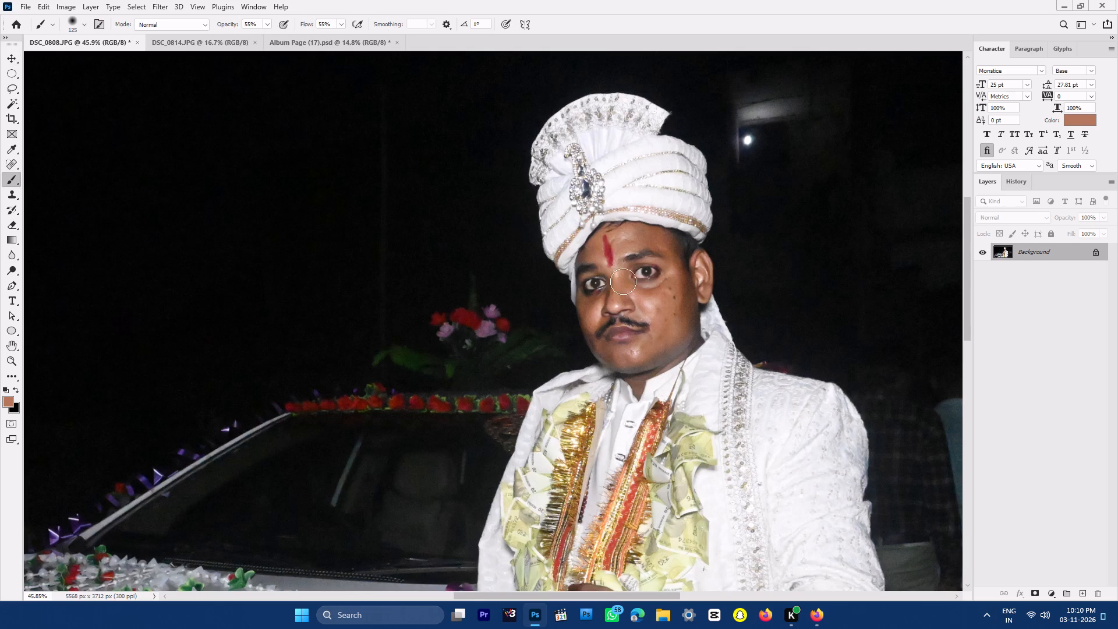
key(space)
ctrl+drag(632, 293, 647, 345)
alt+click(673, 314)
drag(669, 312, 646, 302)
alt+click(668, 299)
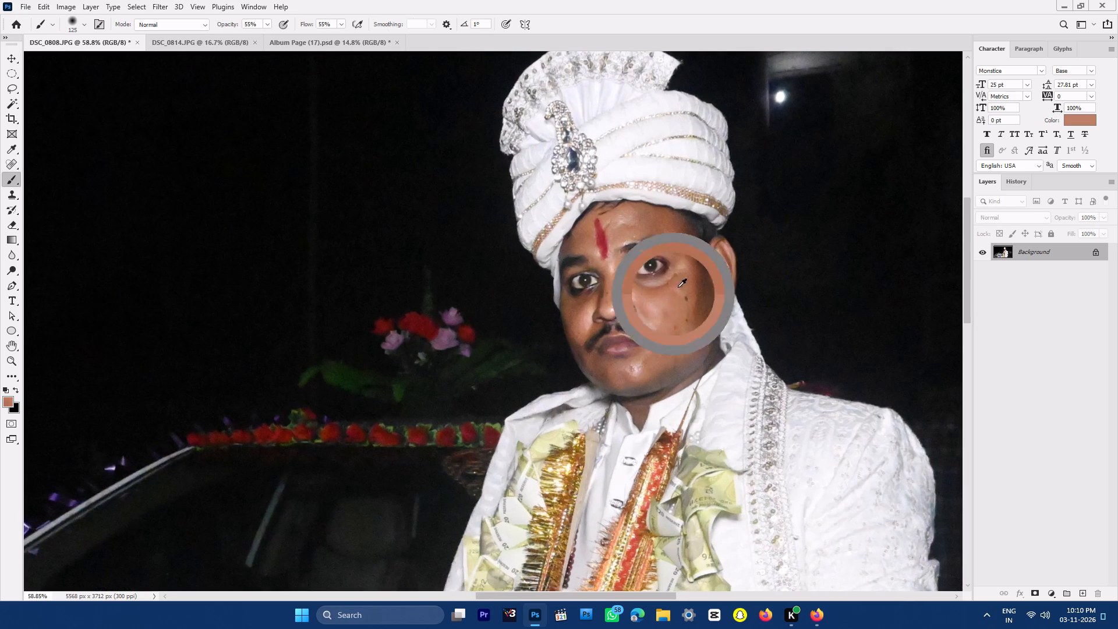
drag(678, 287, 688, 309)
alt+click(677, 314)
drag(689, 297, 690, 327)
key(ctrl+space)
ctrl+drag(641, 325, 628, 298)
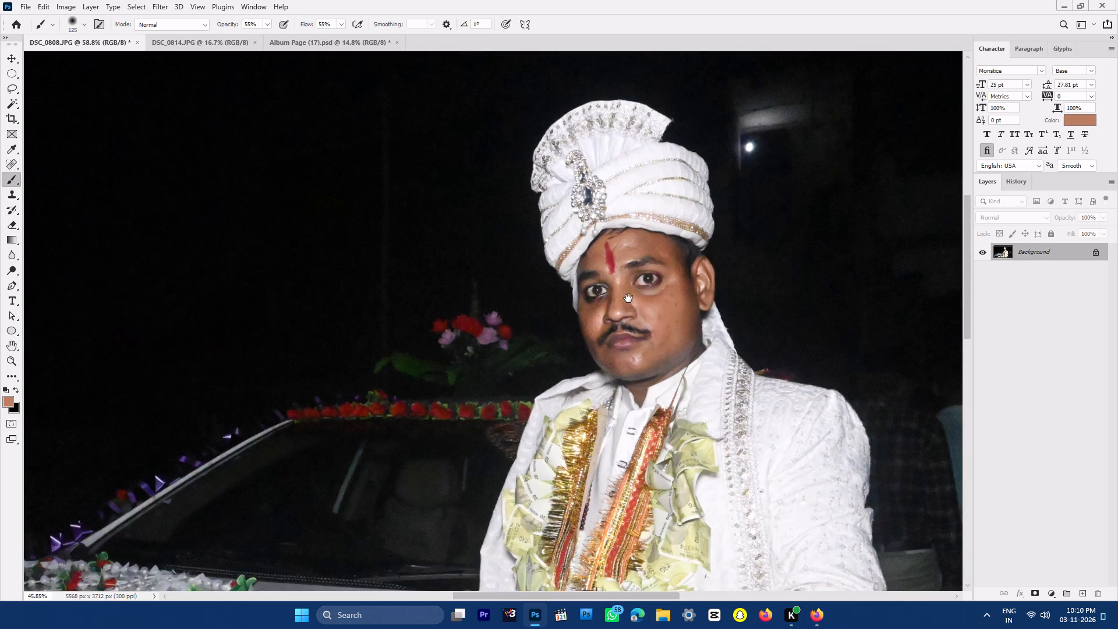
Apply Selective Color to DSC_0808, adjusting cyan in the reds and setting black in the whites to +22%.
key(alt+i)
text(as)
click(926, 345)
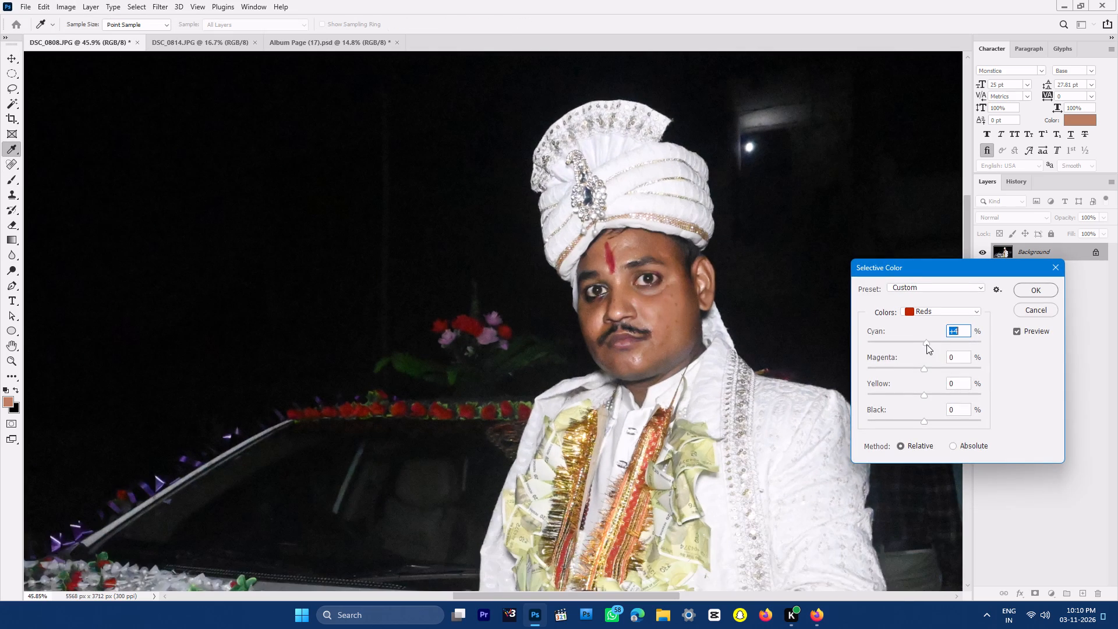
key(Up)
click(926, 310)
click(930, 397)
key(Up)
drag(931, 422, 937, 421)
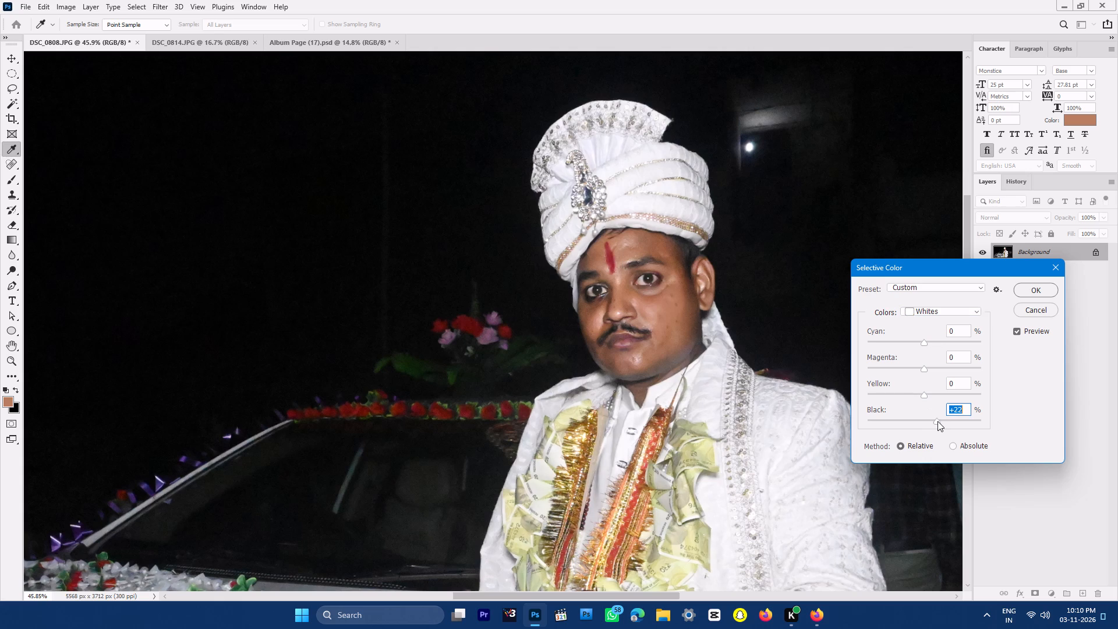
key(Return)
Apply a second Selective Color adjustment to DSC_0808 with black in the blacks set to +5%.
key(alt+i)
text(as)
click(944, 305)
click(945, 309)
click(936, 405)
key(Down)
click(931, 420)
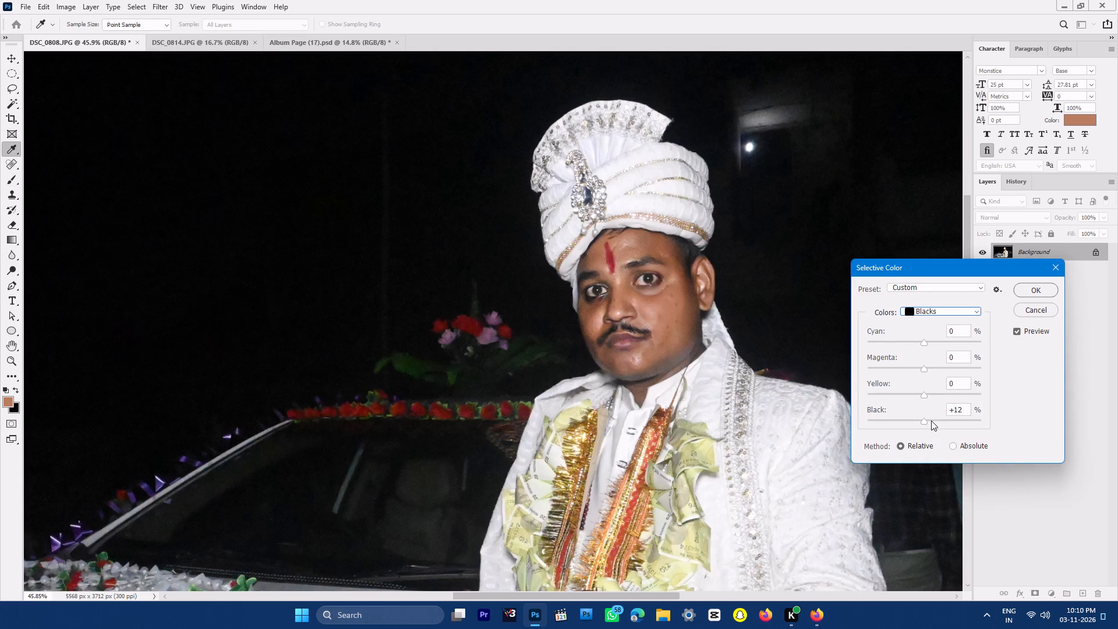
key(Down)
key(Down)
key(Down)
key(Down)
key(Down)
key(Down)
key(Down)
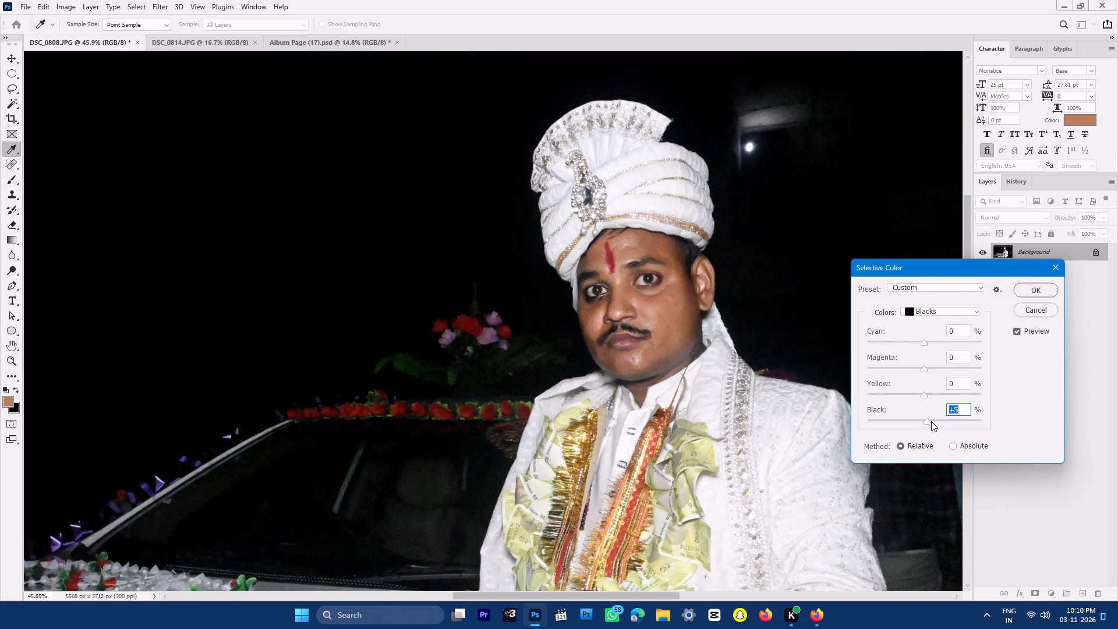
key(Return)
Select the groom's face in DSC_0808 with a feathered ellipse, darken it slightly with Curves, and deselect.
key(m)
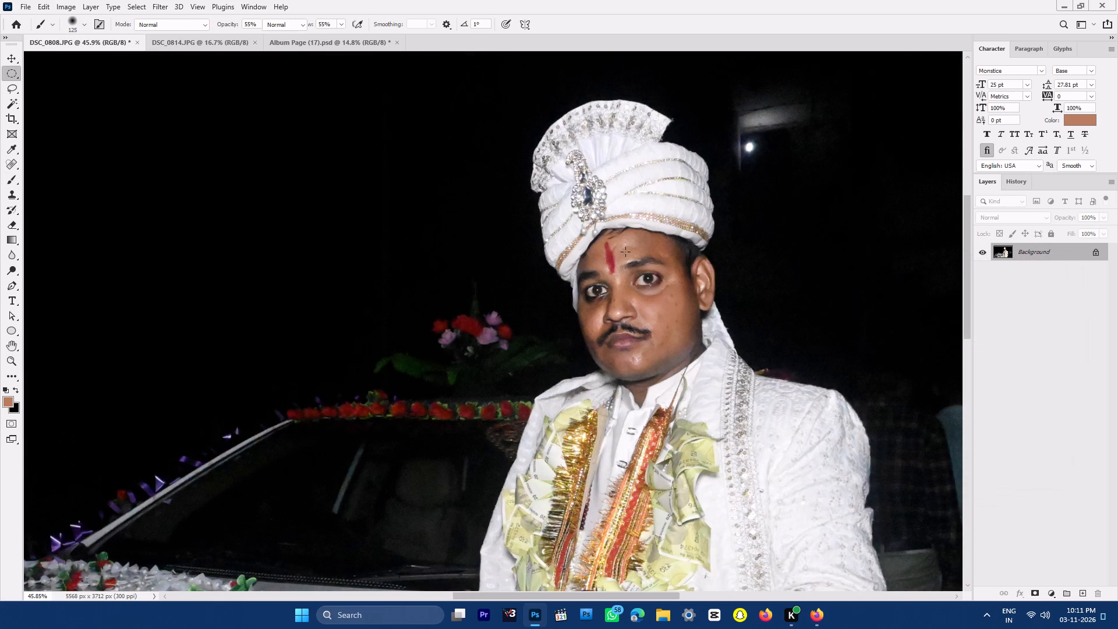
drag(586, 213, 707, 384)
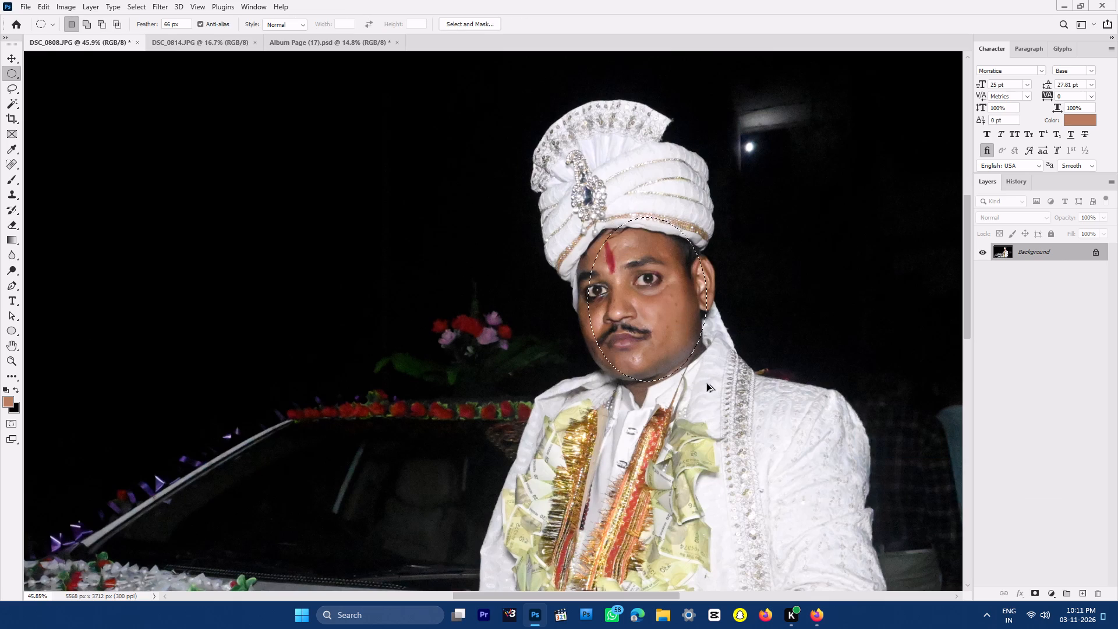
key(ctrl+alt+m)
drag(843, 211, 848, 215)
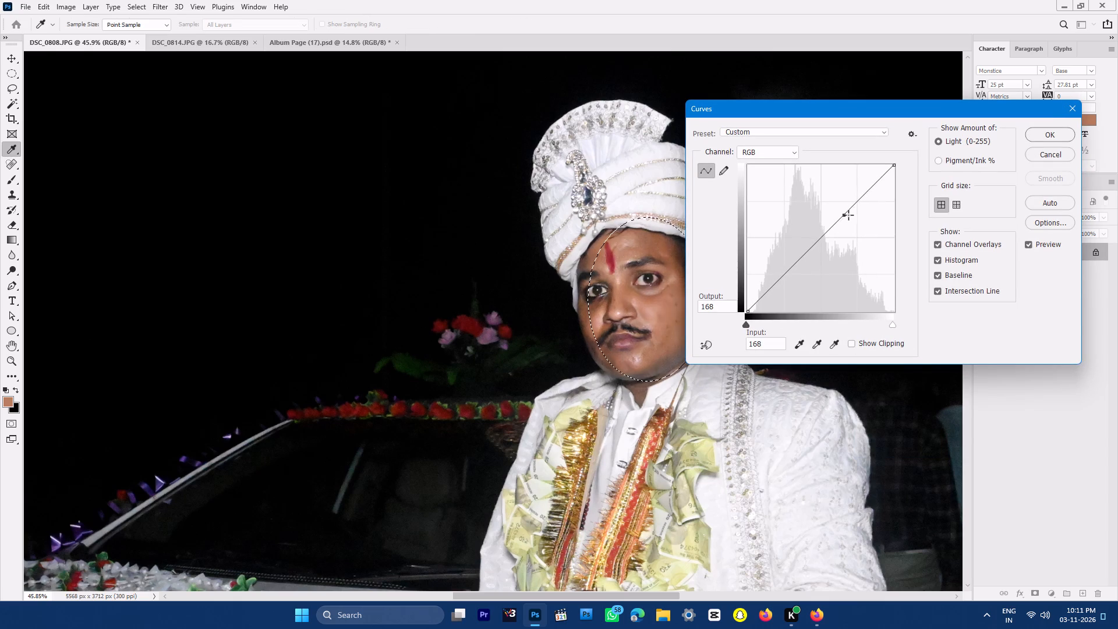
key(Down)
key(Down)
key(Down)
key(Down)
key(Down)
key(Return)
key(ctrl+d)
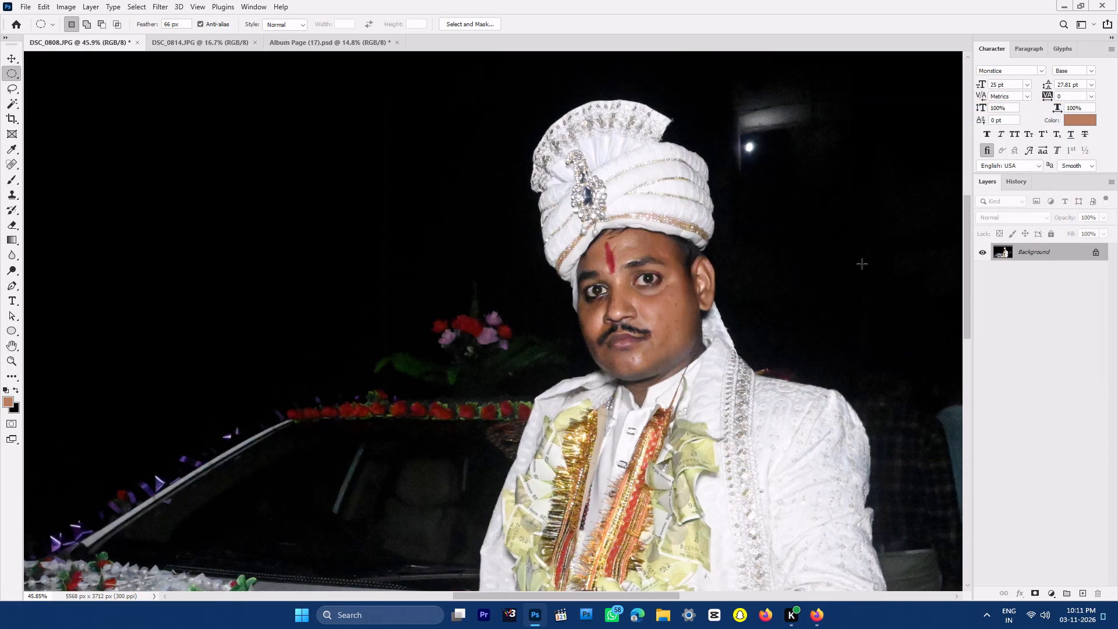
Show the edit history of DSC_0808.
click(1018, 179)
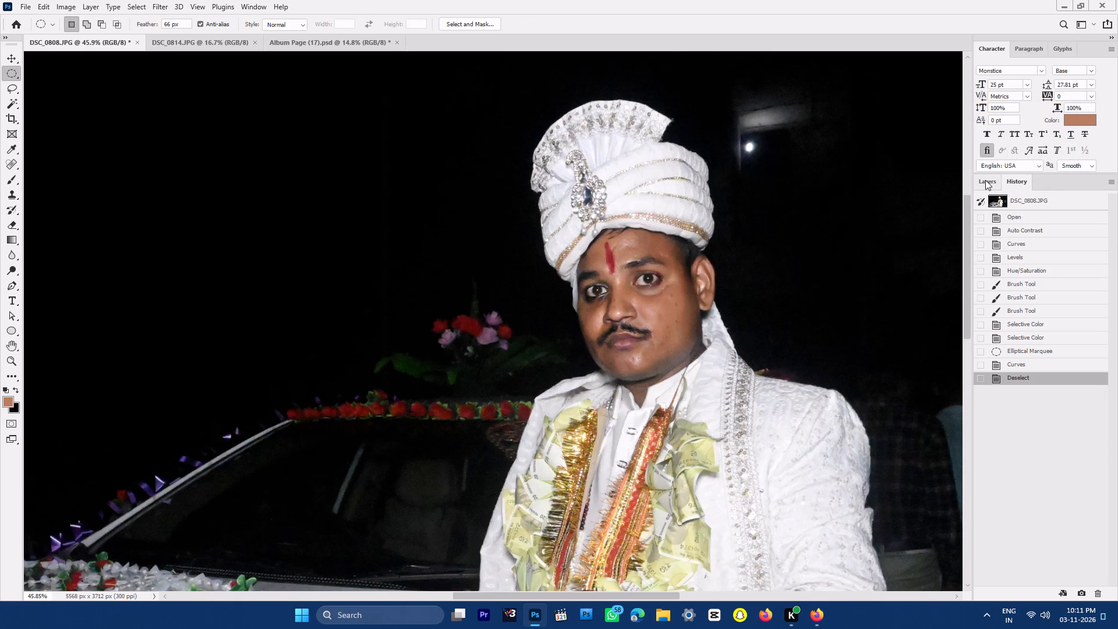
Smooth the skin in DSC_0808 with the SkinFiner filter and fade the effect to a lower opacity.
click(985, 180)
key(F7)
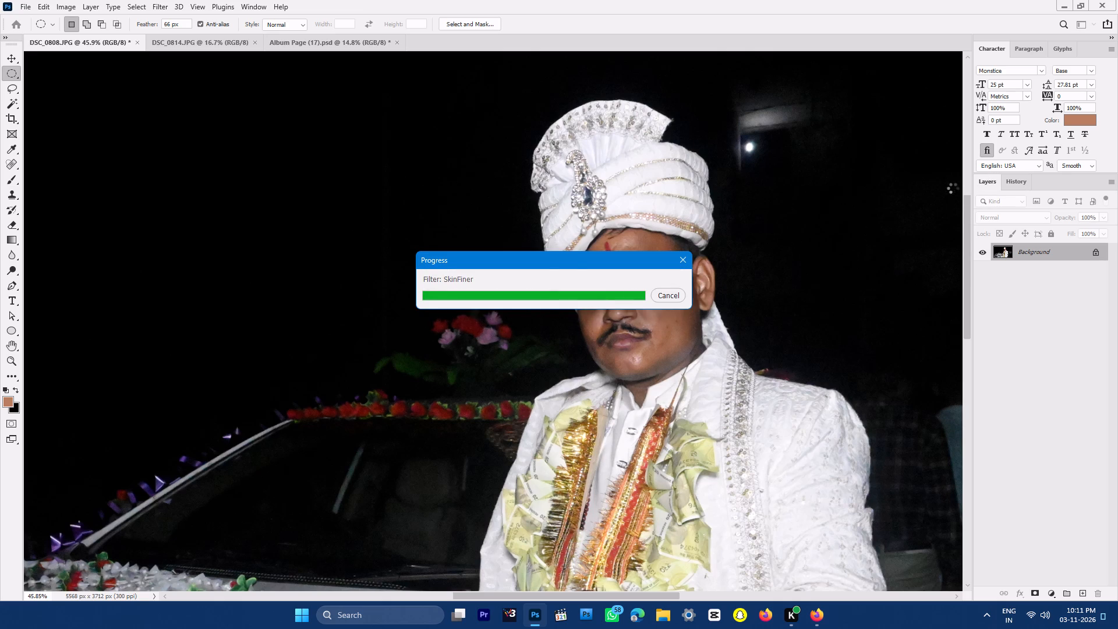
key(ctrl+0)
key(ctrl+shift+f)
key(ctrl+shift+f)
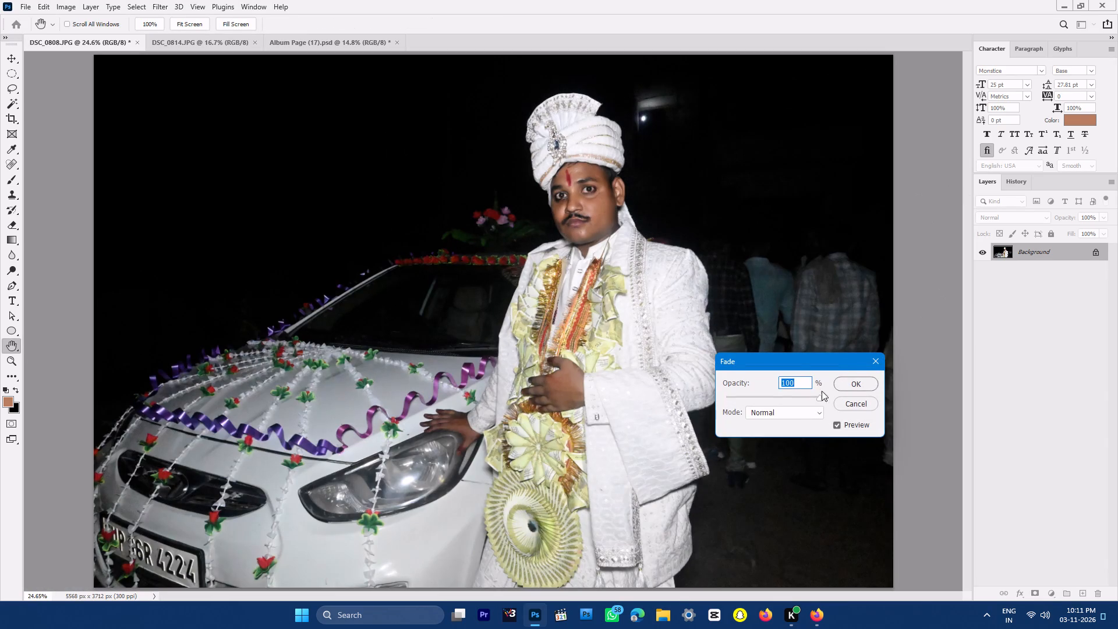
drag(803, 394, 797, 397)
key(Return)
Apply Smart Sharpen to DSC_0808.
key(F5)
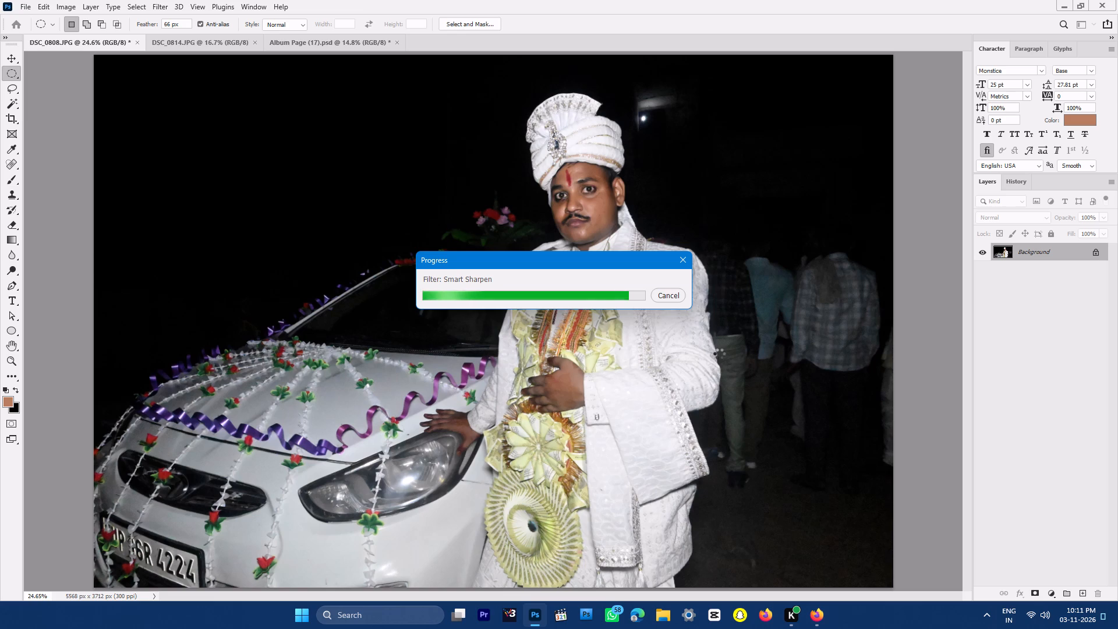
Paint sampled skin tone with a small brush over the shiny patches on the groom's chin and beside his nose in DSC_0808.
key(b)
key(ctrl+space)
ctrl+drag(584, 212, 647, 320)
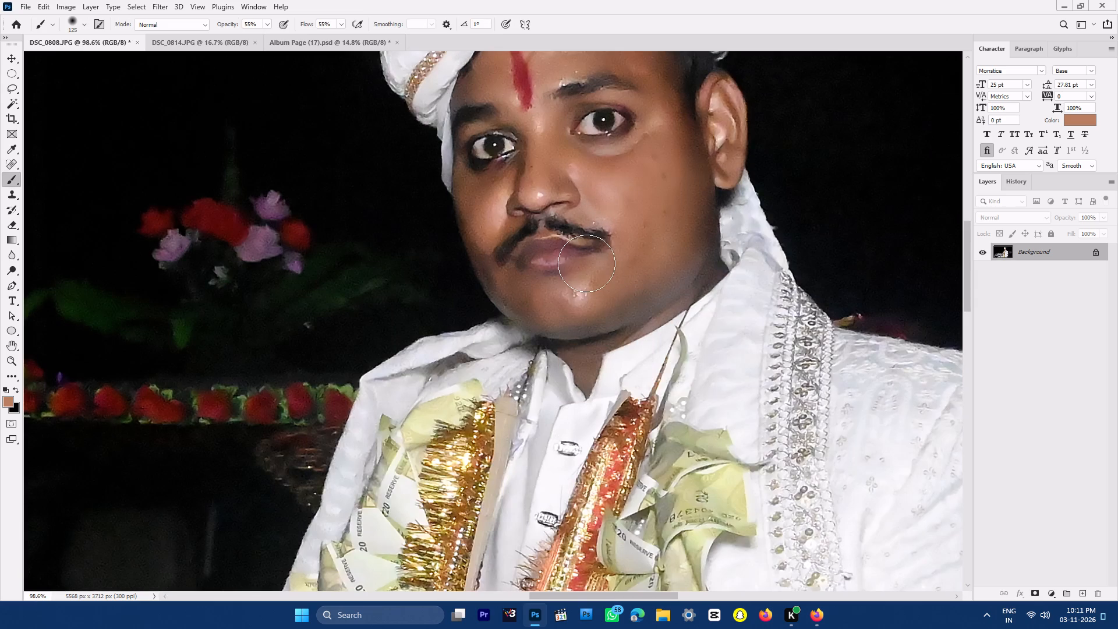
text([[)
key(bracketleft)
key(bracketleft)
key(bracketleft)
key(bracketleft)
alt+click(553, 292)
drag(557, 292, 600, 297)
drag(600, 297, 603, 293)
key(space)
ctrl+drag(635, 309, 597, 250)
key(space)
ctrl+drag(576, 245, 617, 342)
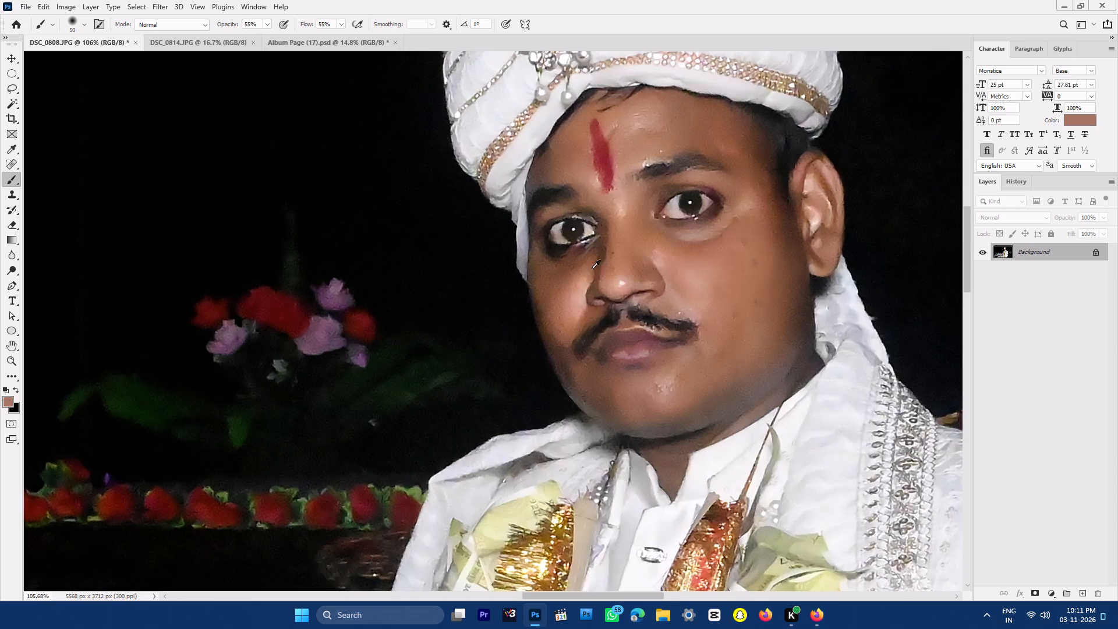
alt+click(591, 268)
drag(583, 287, 575, 320)
Apply Camera Raw to DSC_0808, setting the Color Grading highlights luminance to 16 and raising noise reduction slightly.
key(ctrl+0)
key(ctrl+shift+a)
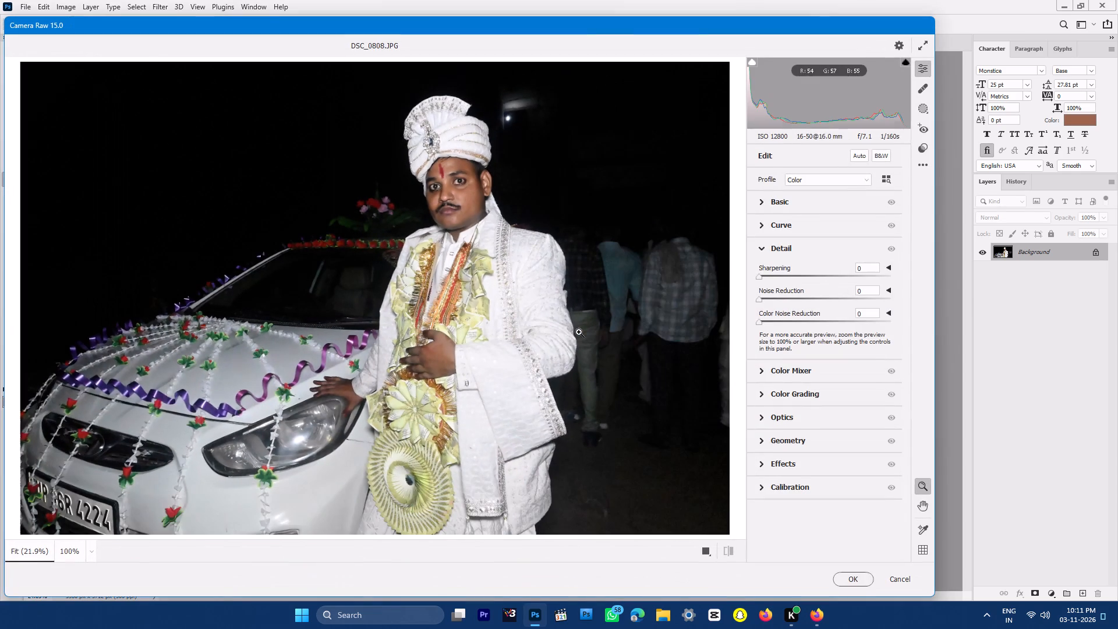
click(799, 392)
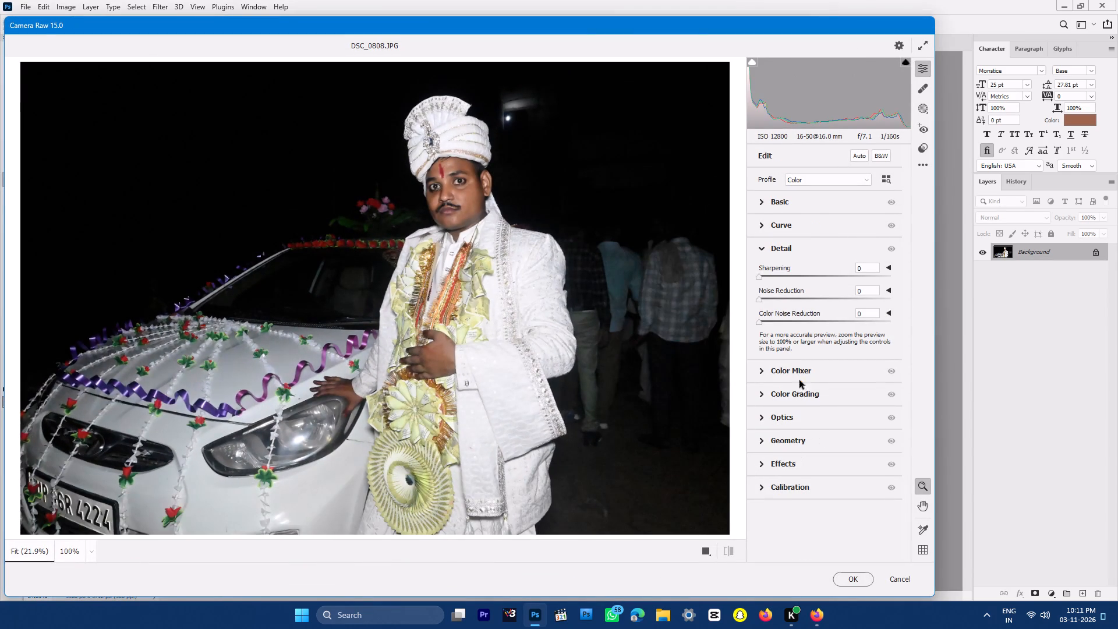
click(865, 439)
double_click(865, 437)
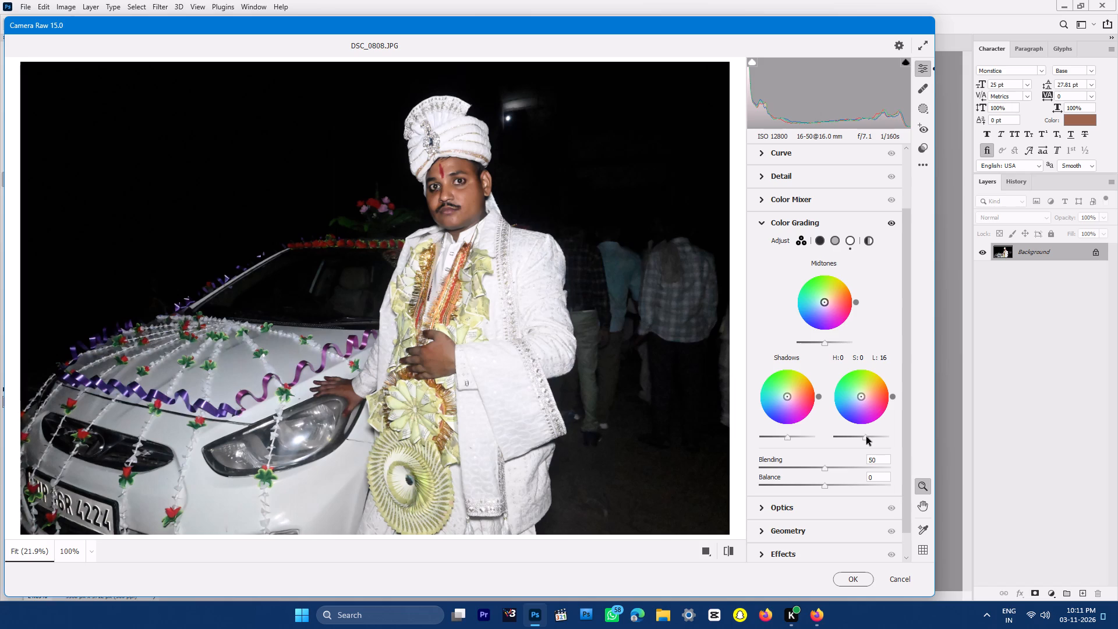
click(802, 177)
drag(777, 288, 790, 290)
key(Return)
key(Return)
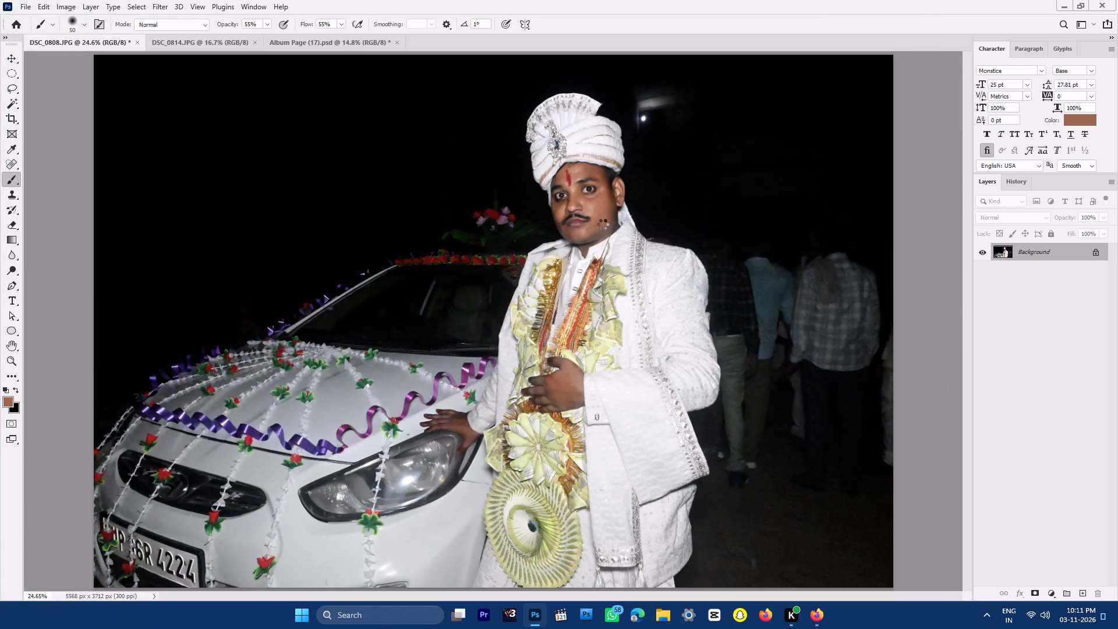
Cut the entire DSC_0808 image and close its document without saving.
key(ctrl+a)
key(ctrl+x)
key(ctrl+w)
key(Right)
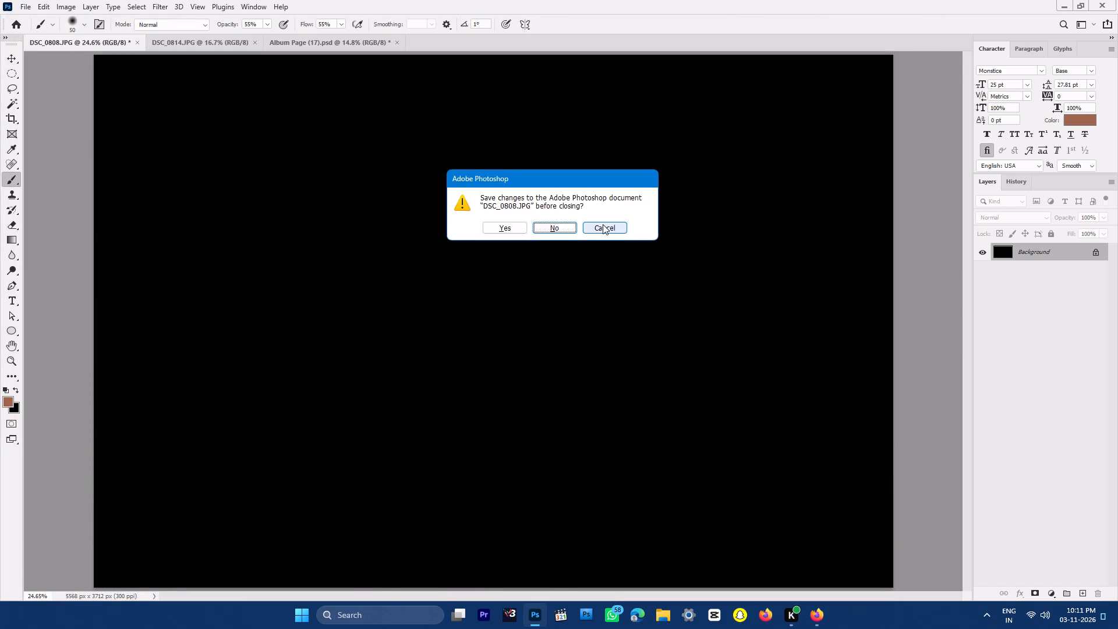
key(Return)
Paste the cut photo into Album Page (17)'s blue placeholder, scale it to 60.53%, reposition the groom and merge it into the DG Photoshop layer.
key(v)
click(240, 43)
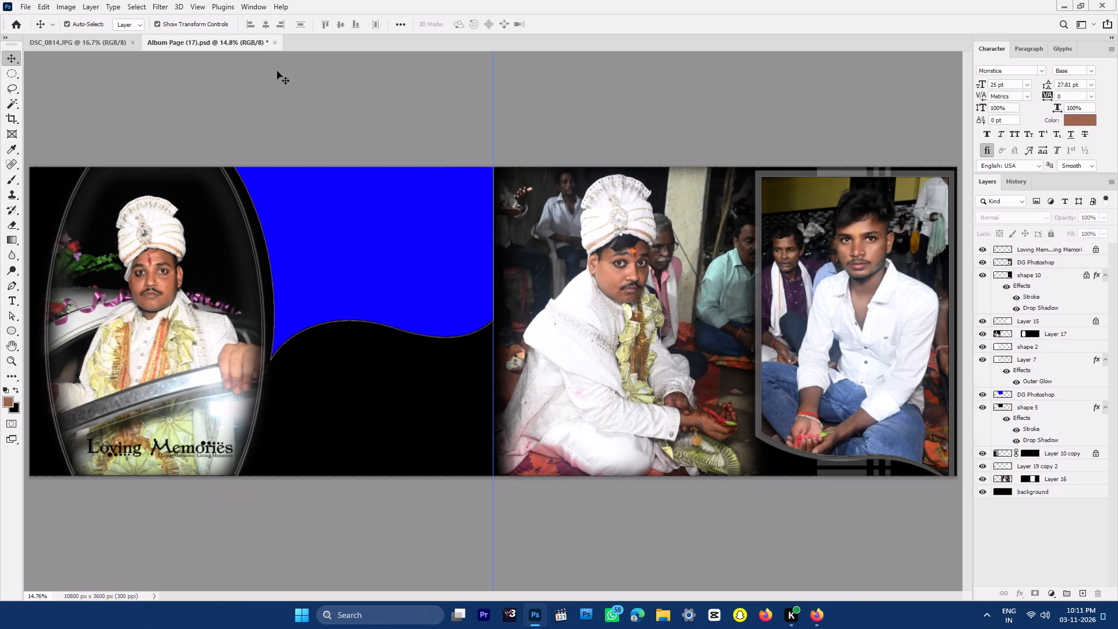
click(328, 259)
key(w)
click(328, 259)
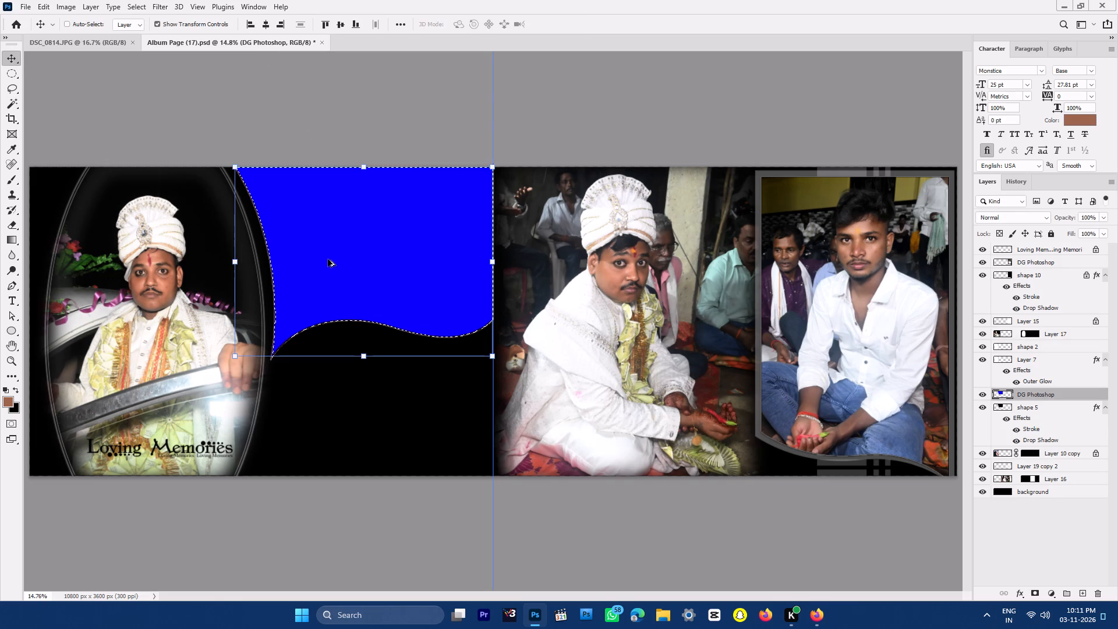
key(ctrl+alt+shift+v)
key(v)
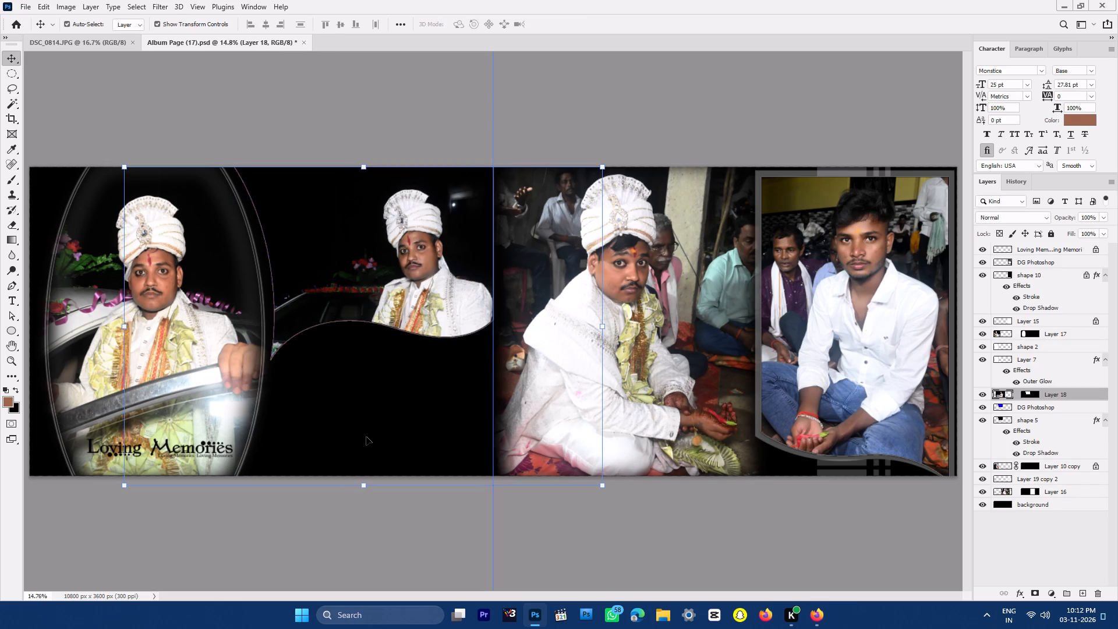
drag(363, 489, 371, 358)
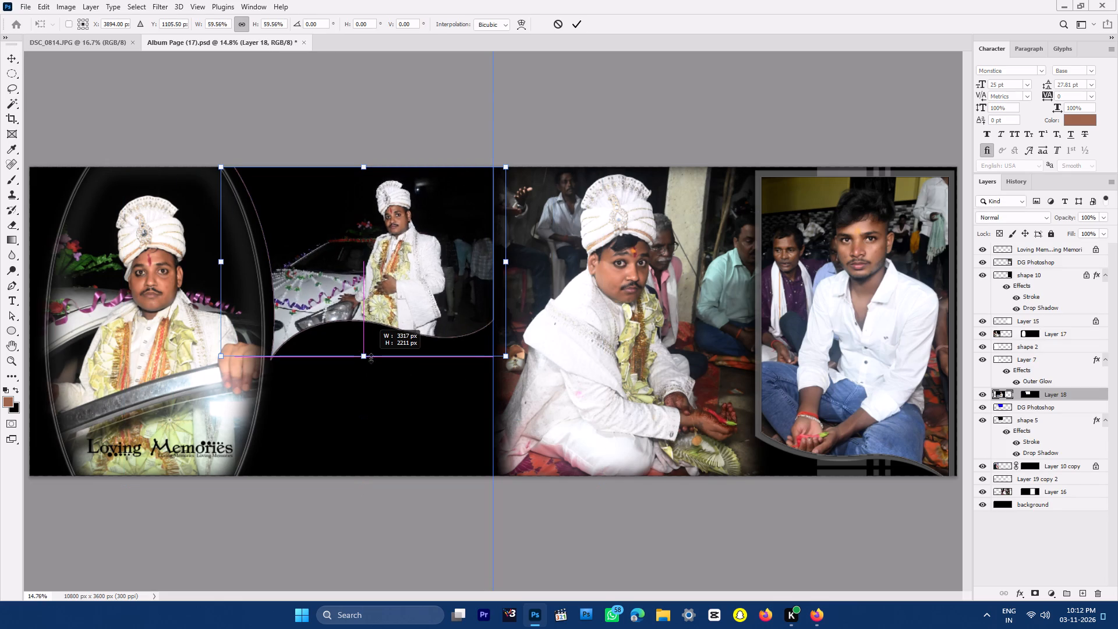
drag(371, 358, 371, 362)
drag(404, 269, 420, 270)
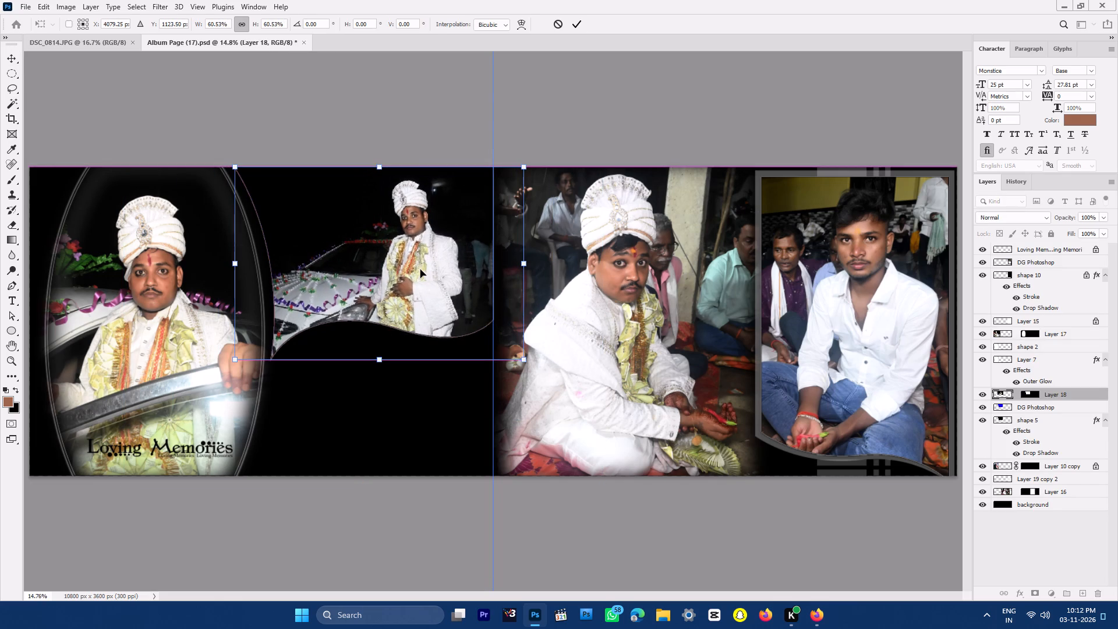
key(Return)
key(Return)
key(ctrl+e)
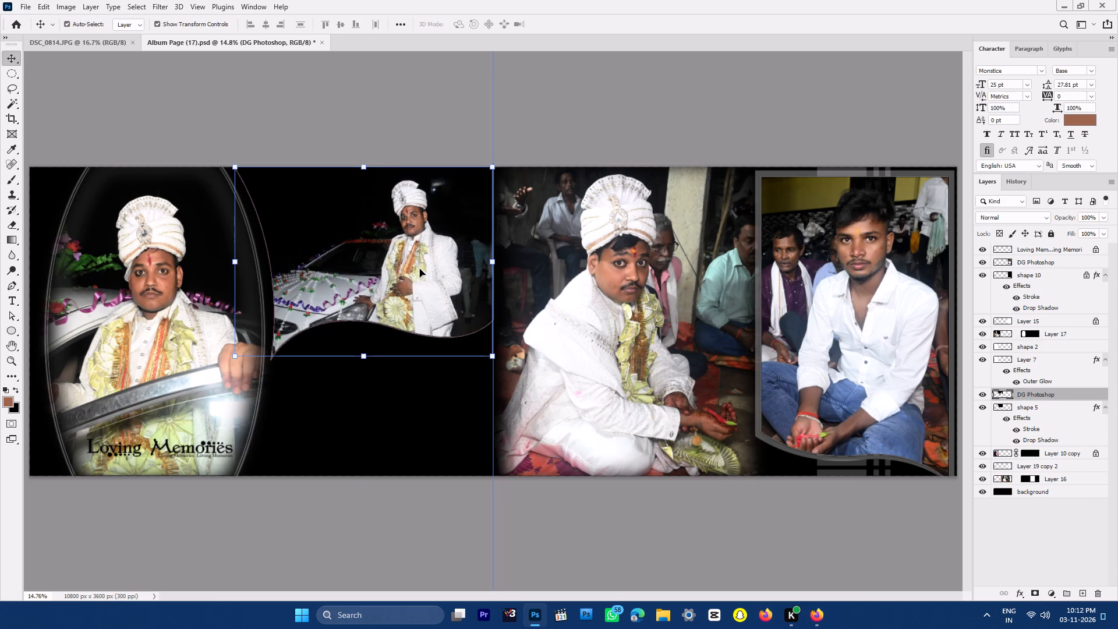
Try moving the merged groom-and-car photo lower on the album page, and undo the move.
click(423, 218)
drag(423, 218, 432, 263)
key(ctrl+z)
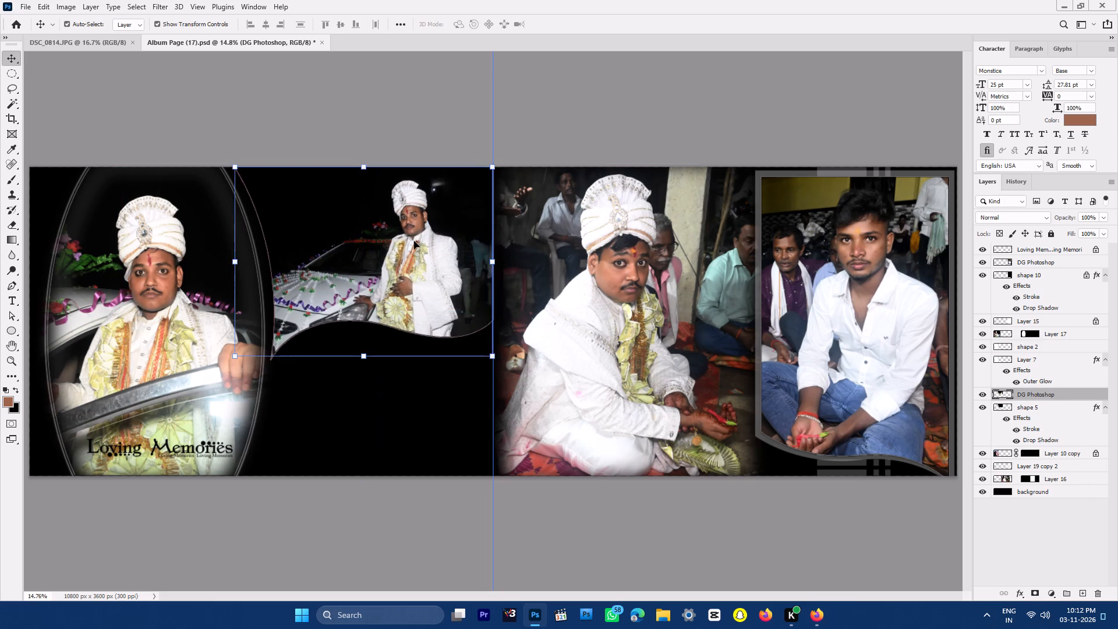
Merge the groom-and-car photo layer down into the shape 5 layer and deselect it.
click(414, 241)
key(ctrl+e)
click(437, 101)
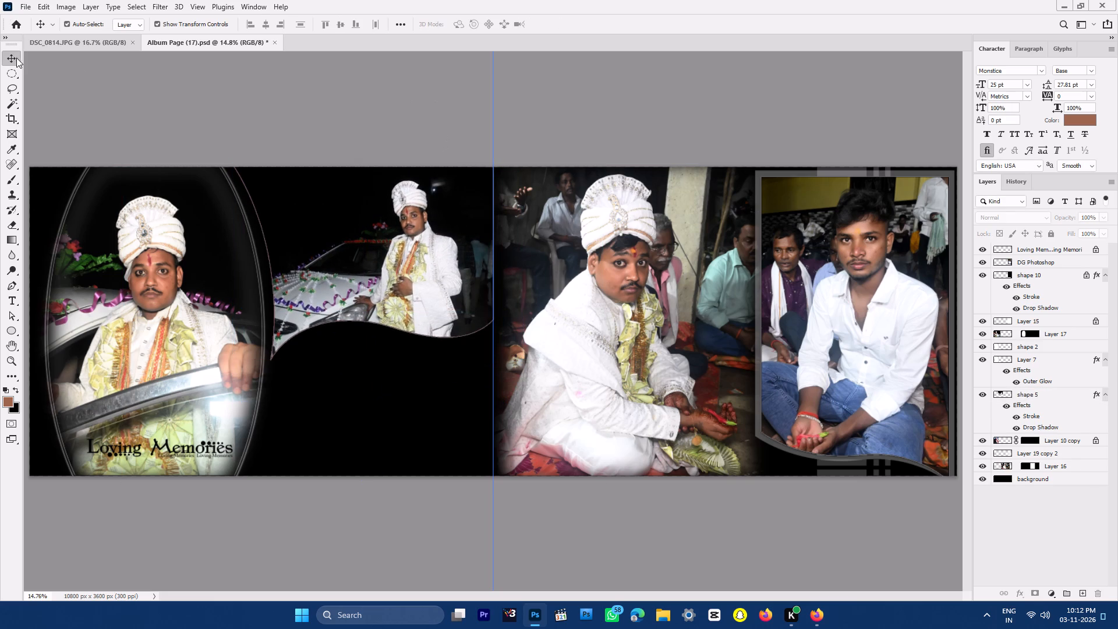
Switch to DSC_0814 and apply Auto Contrast.
click(46, 45)
click(356, 230)
key(ctrl+alt+shift+l)
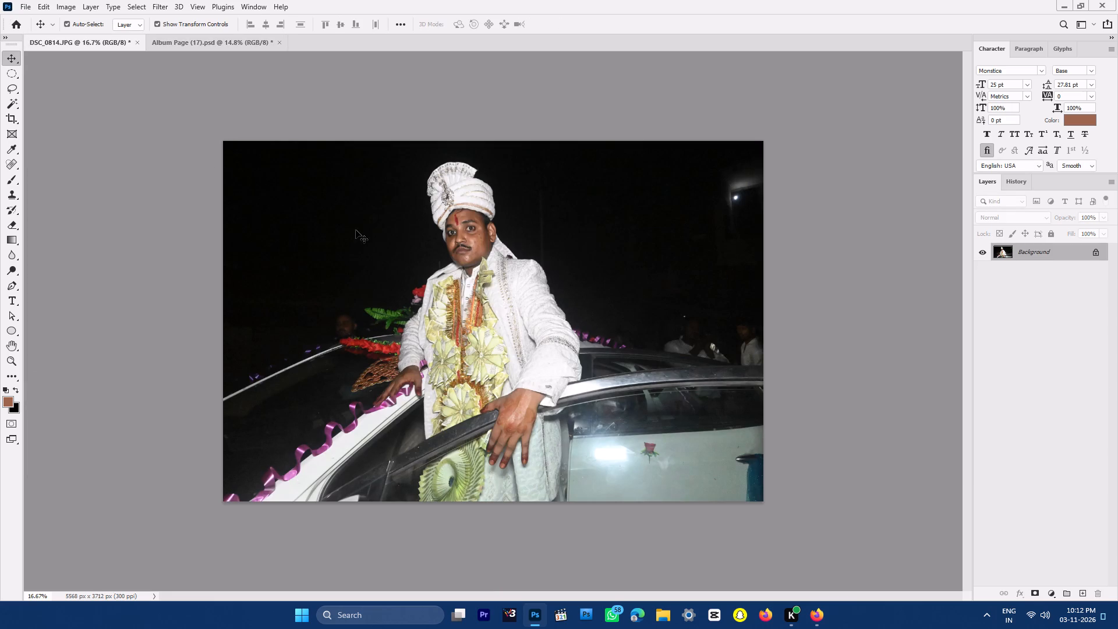
Paint sampled skin tones over the shiny patches on the groom's chin, cheek and beside his nose in DSC_0814.
key(space)
ctrl+drag(443, 204, 497, 333)
text(vvv)
key(ctrl+space)
key(ctrl+space)
key(ctrl+space)
ctrl+drag(480, 335, 507, 391)
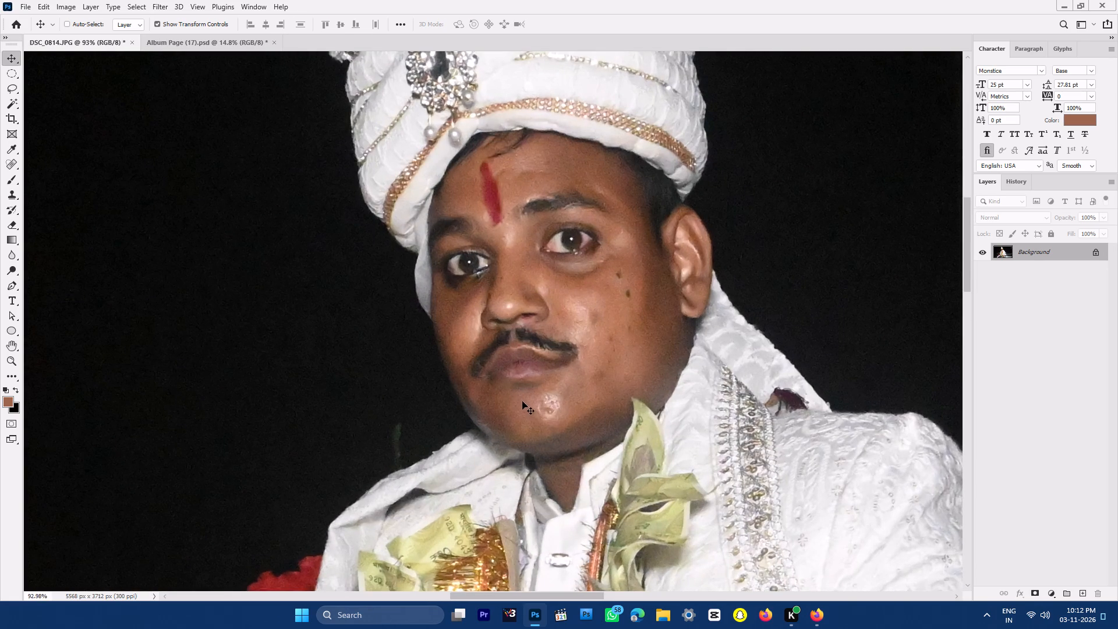
key(b)
key(b)
alt+click(523, 410)
drag(531, 410, 554, 416)
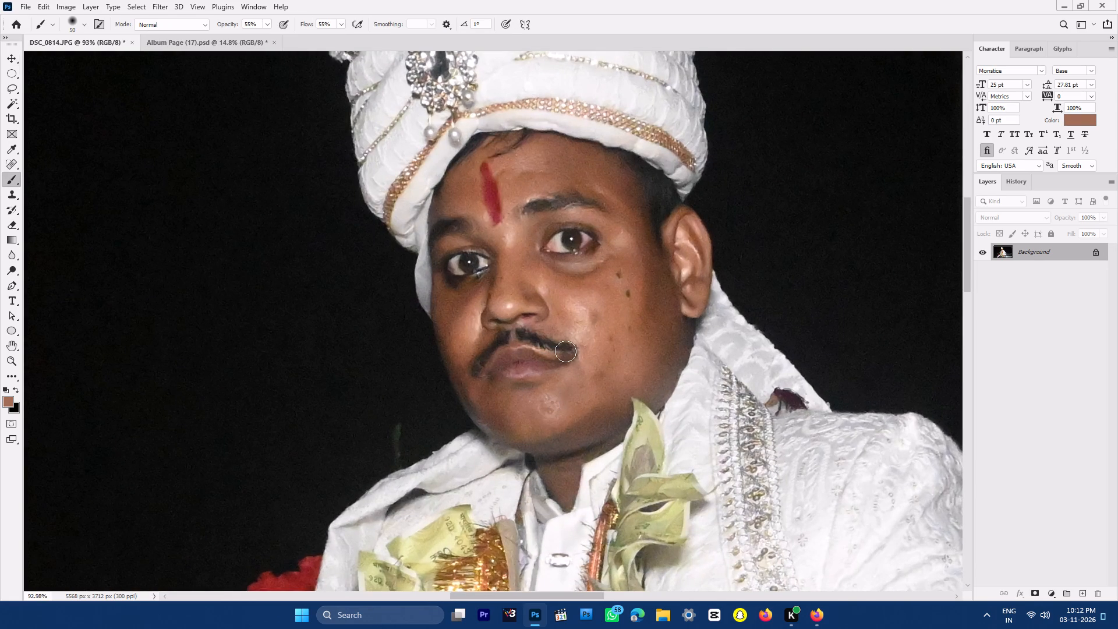
text(]])
click(600, 337)
alt+click(562, 291)
drag(577, 303, 588, 343)
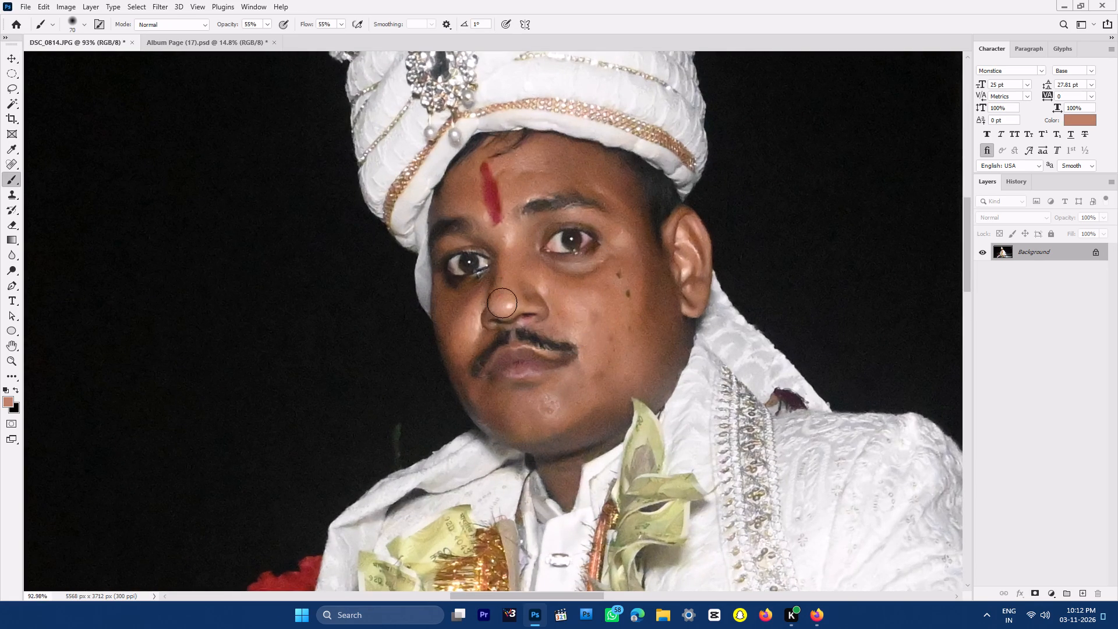
Smooth the skin in DSC_0814 with the SkinFiner filter and fade the effect to 80% opacity.
key(F7)
key(ctrl+0)
key(ctrl+shift+f)
click(801, 400)
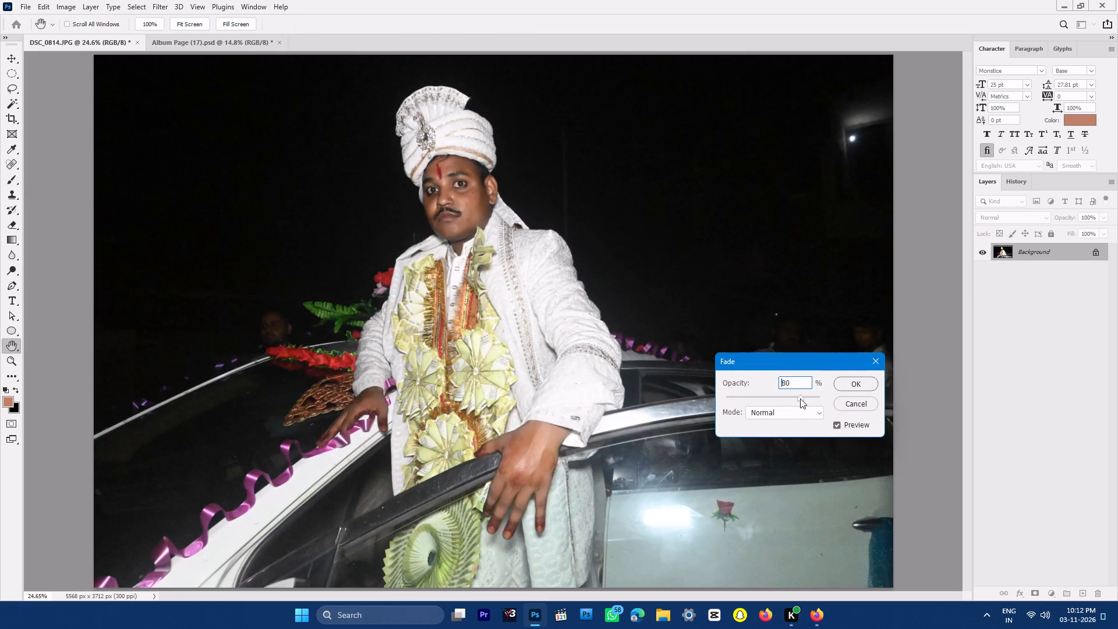
key(Return)
Deepen the shadows of DSC_0814 by slightly raising the black input level in Levels.
key(ctrl+l)
click(844, 360)
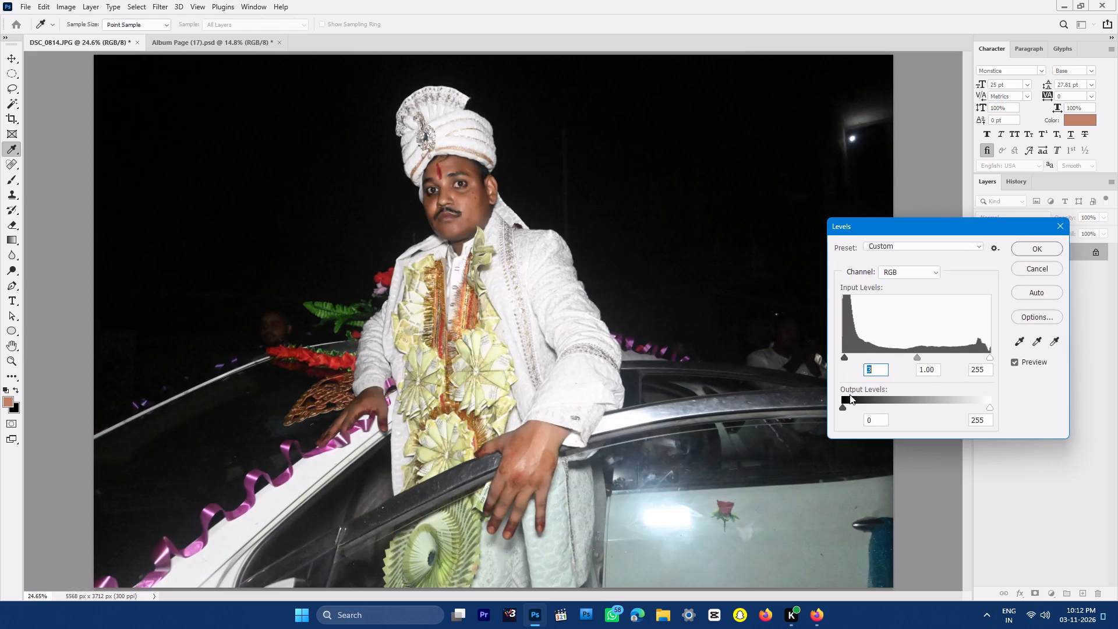
key(Down)
key(Return)
Apply Smart Sharpen to DSC_0814.
key(F5)
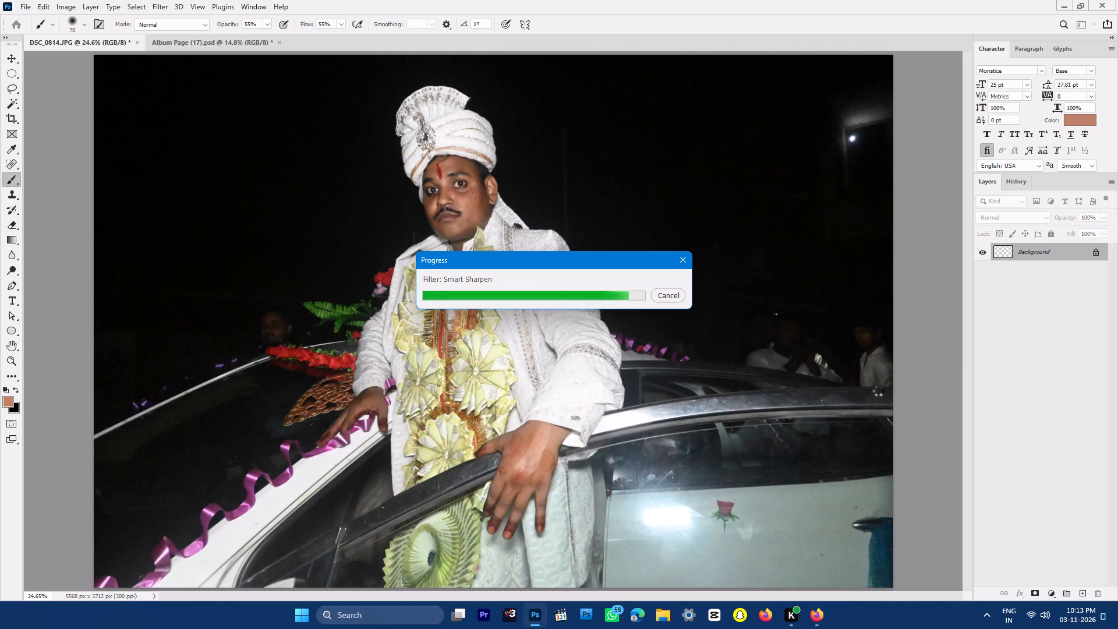
Shift the highlights of DSC_0814 toward blue with Color Balance.
key(ctrl+b)
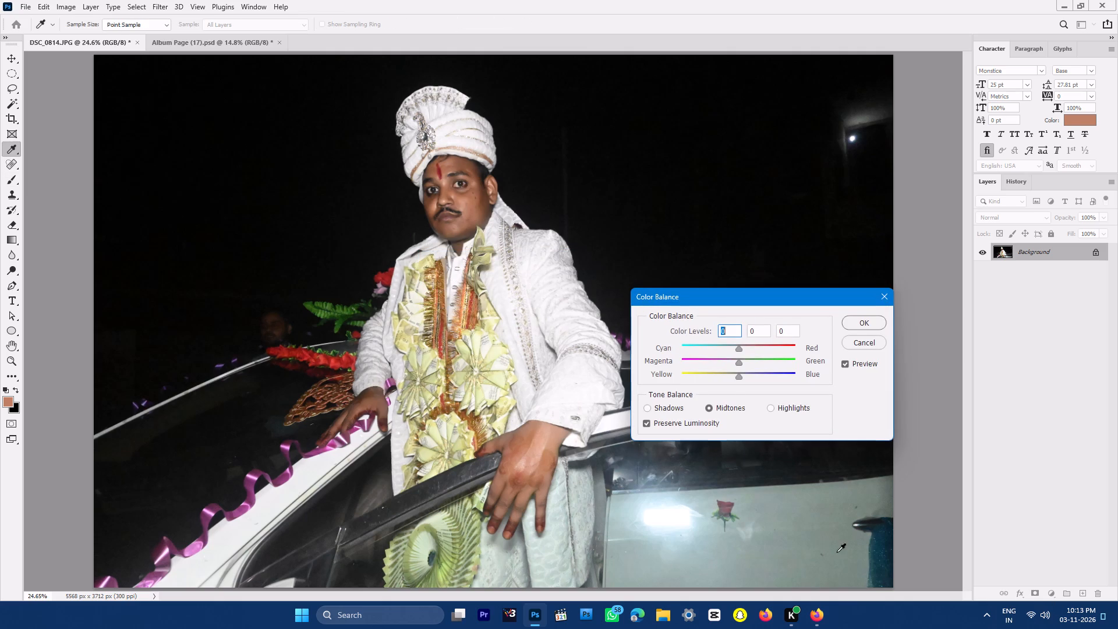
click(786, 409)
click(744, 373)
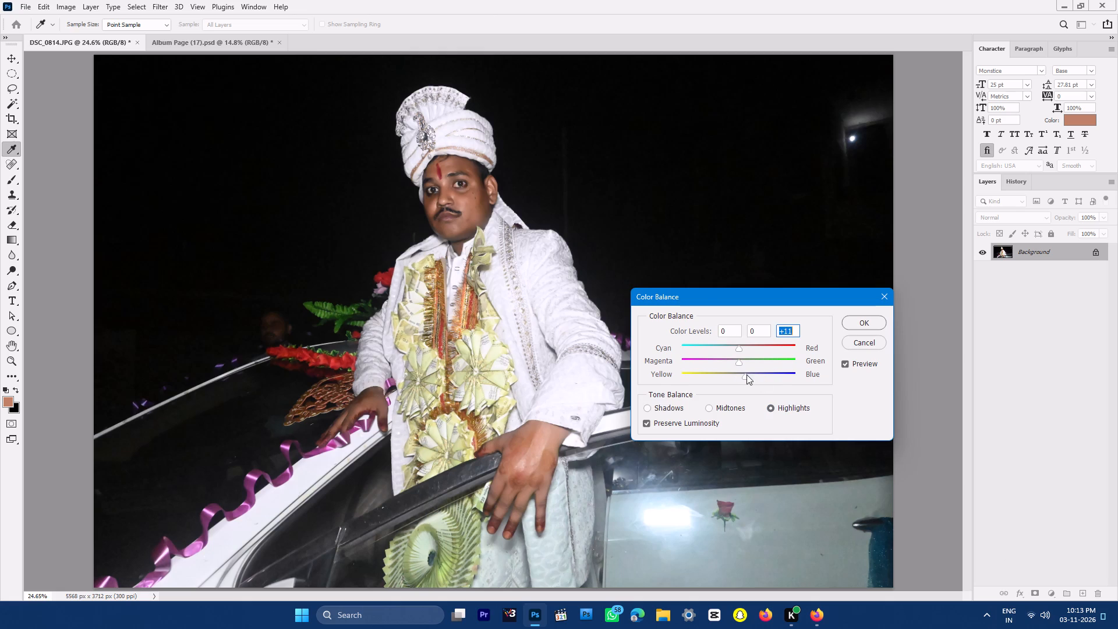
double_click(746, 374)
key(Return)
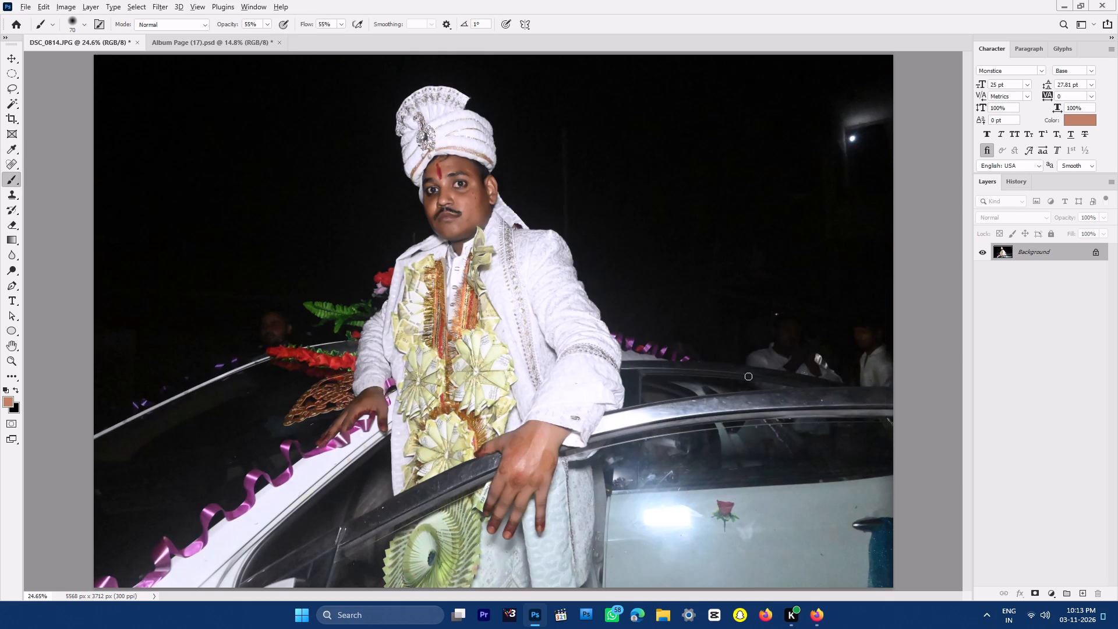
Apply Selective Color to DSC_0814 with cyan in the reds at -15% and slightly increased black in the blacks.
key(alt+i)
key(alt+a)
key(s)
click(915, 341)
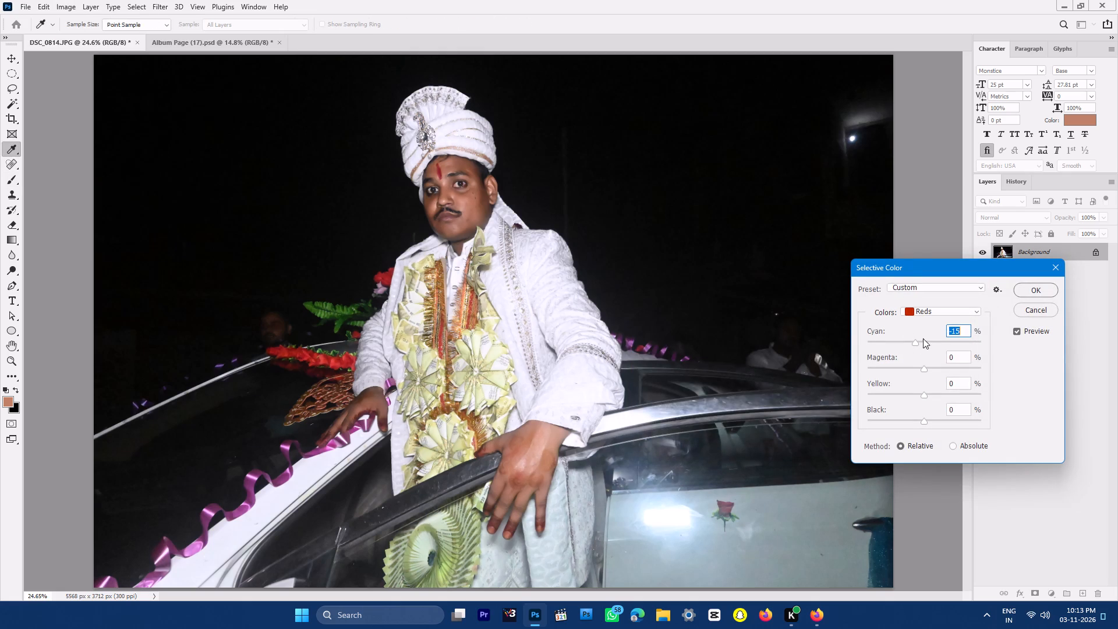
click(939, 310)
click(925, 408)
click(926, 420)
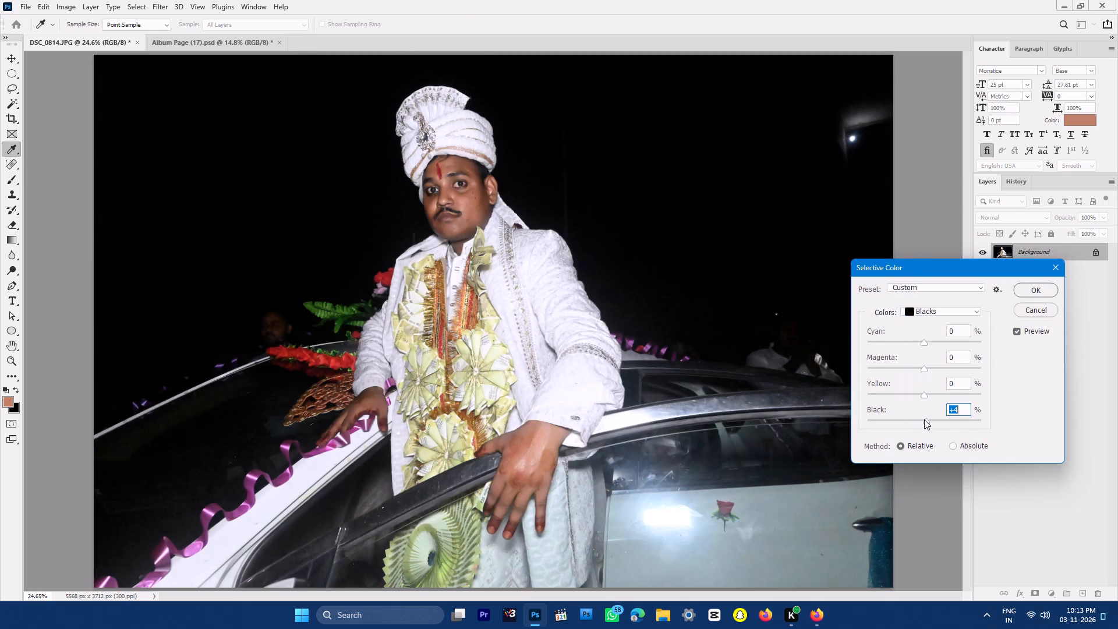
key(Down)
key(Down)
key(Return)
Save the retouched DSC_0814 photo as a JPEG.
key(ctrl+s)
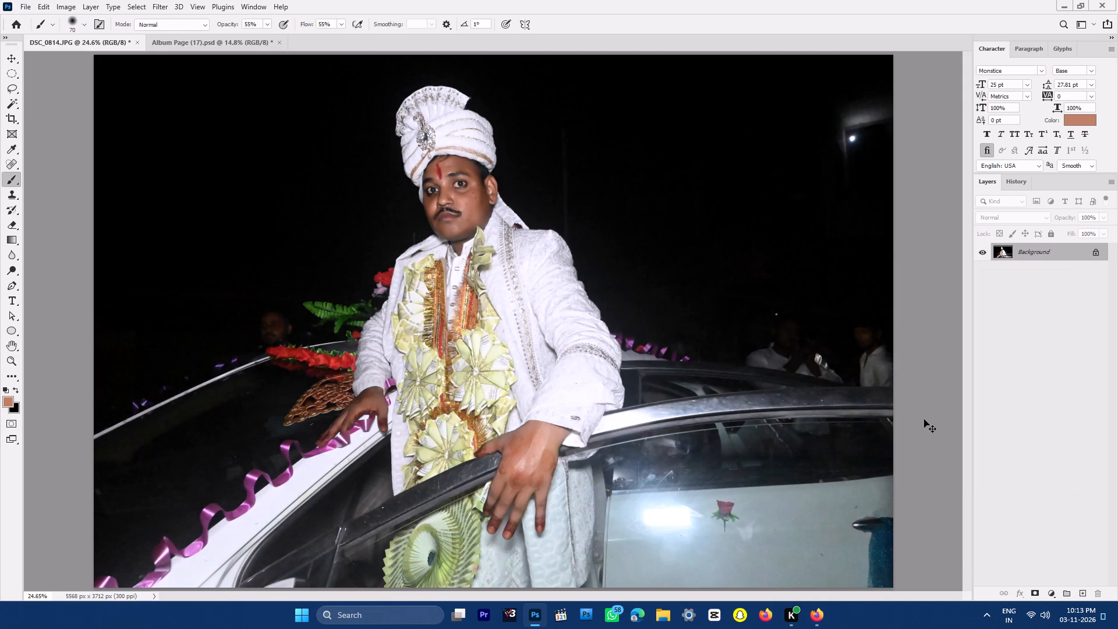
key(Return)
Cut the entire DSC_0814 image and close its document without saving, returning to Album Page (17).
key(ctrl+a)
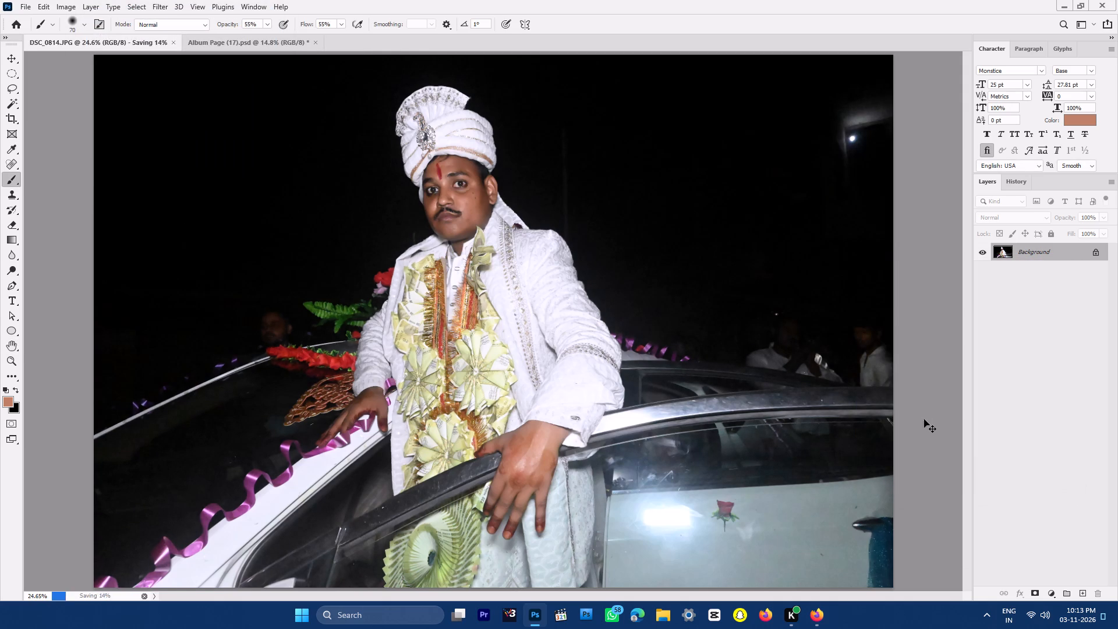
key(ctrl+x)
key(ctrl+w)
key(Right)
key(Return)
key(ctrl+0)
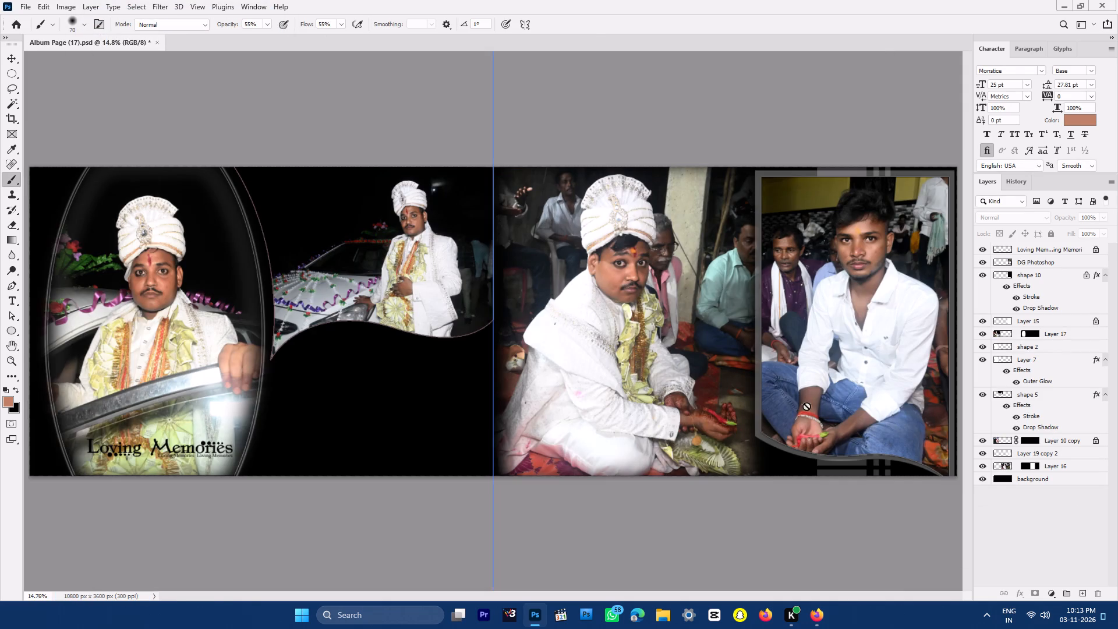
Paste the cut DSC_0814 photo as a new layer directly above the background layer.
click(390, 432)
key(Return)
key(v)
click(441, 408)
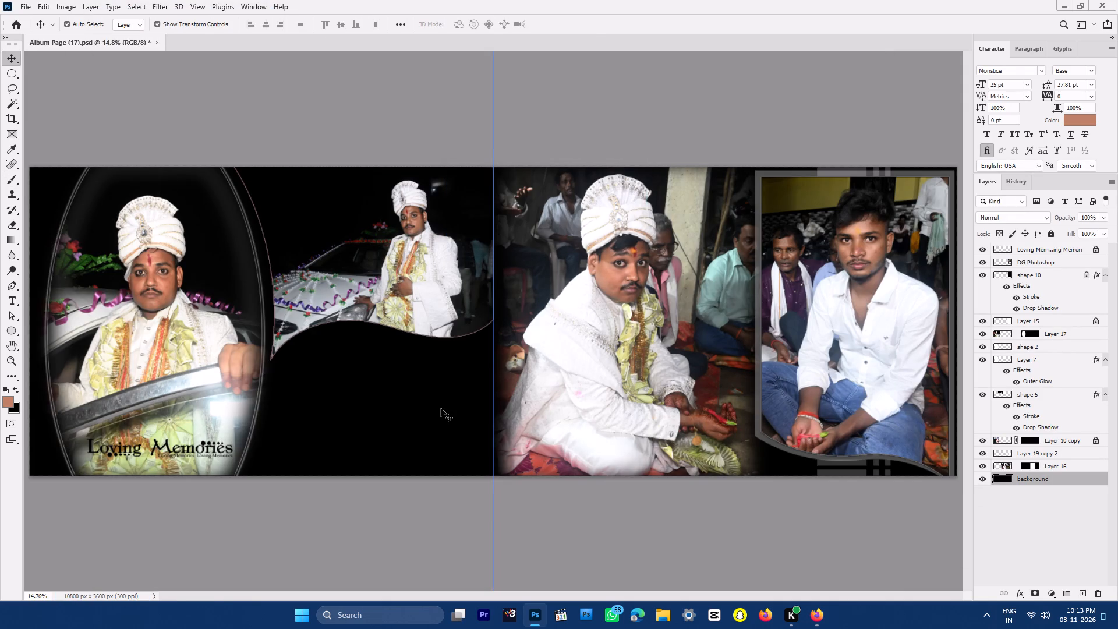
key(ctrl+v)
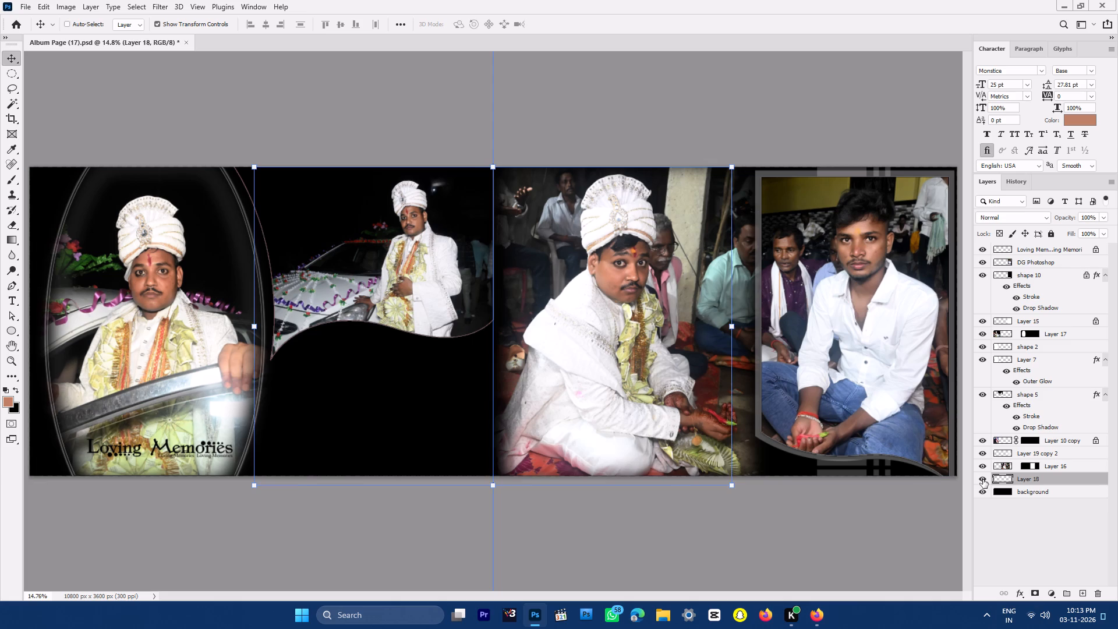
Scale the pasted DSC_0814 photo down to roughly half size and fit it in the empty wave-edged area below the car photo.
key(ctrl+t)
drag(369, 433, 369, 433)
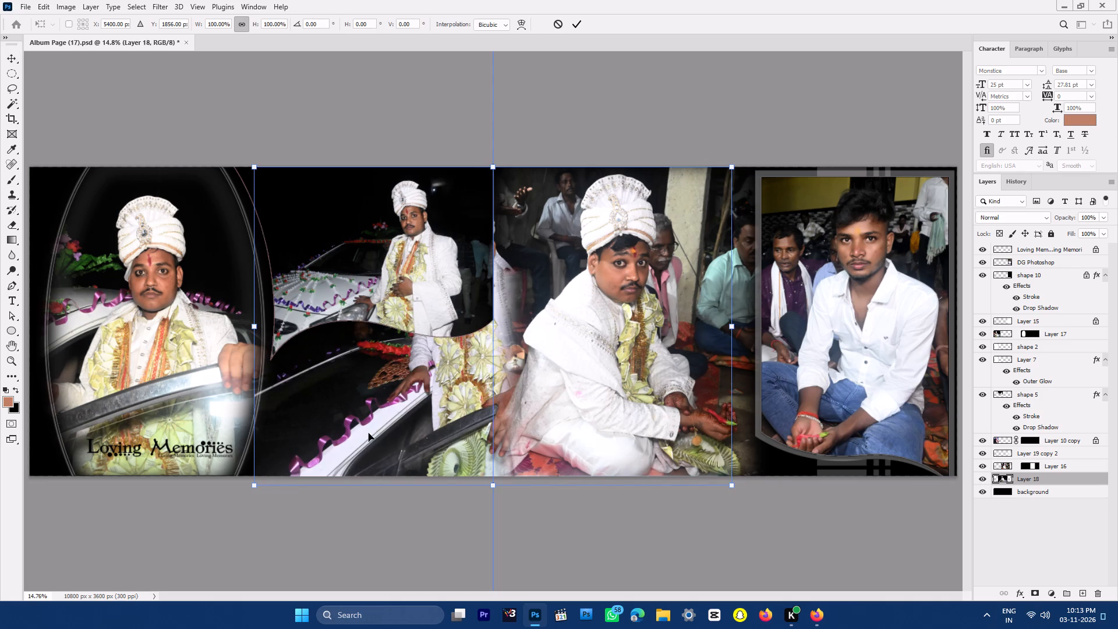
drag(369, 433, 345, 430)
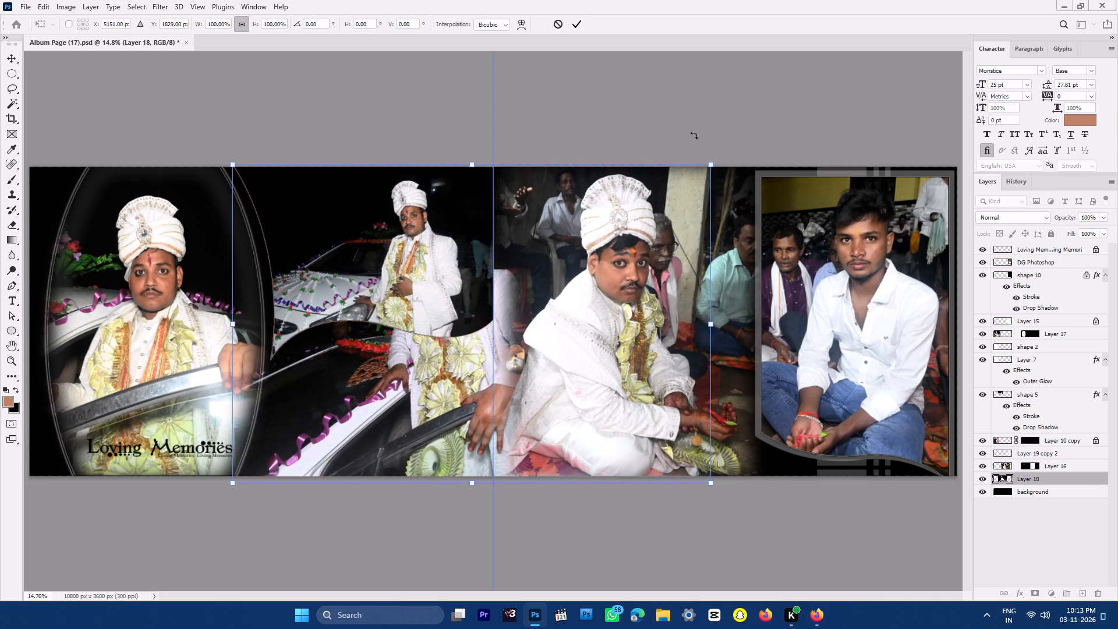
drag(713, 167, 479, 301)
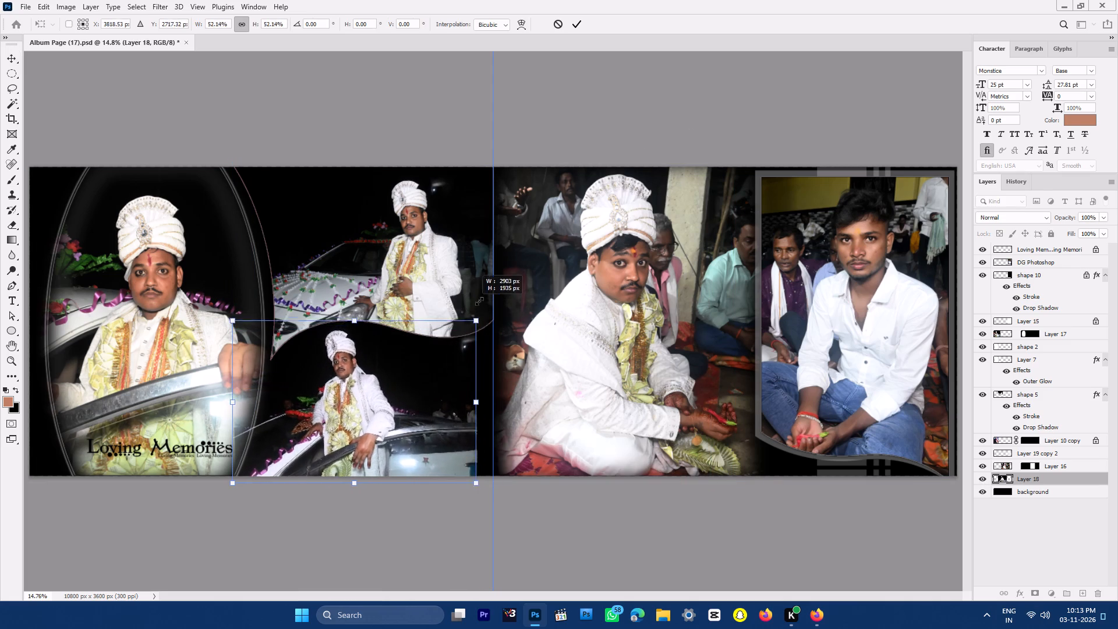
drag(479, 301, 489, 301)
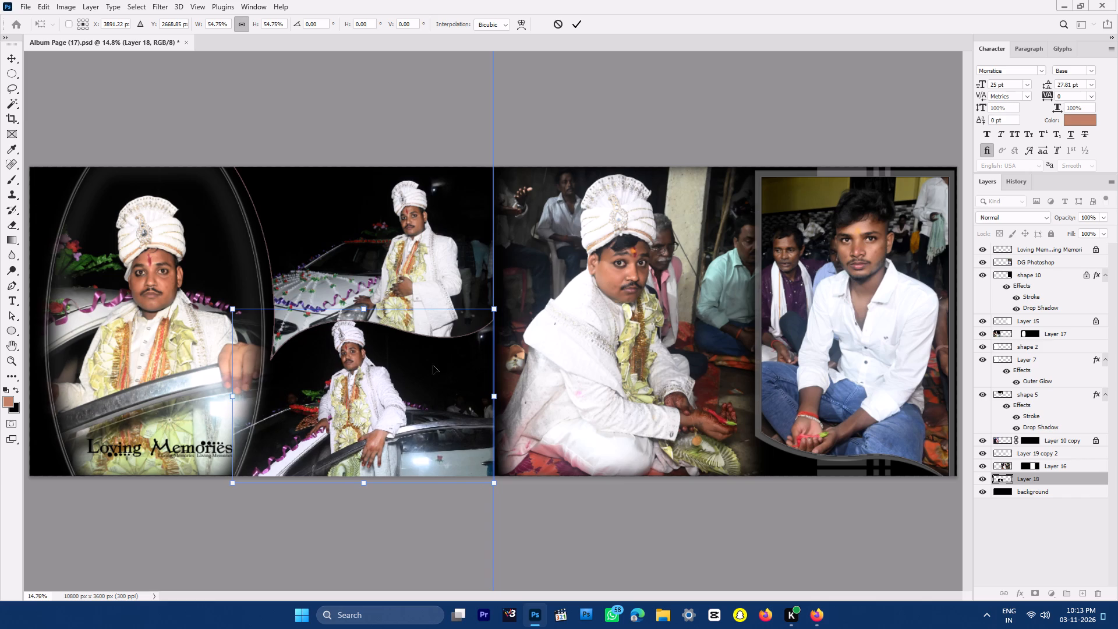
drag(234, 309, 246, 308)
double_click(312, 348)
Shift the highlights of the shape 5 photo, the groom standing beside the car, toward blue with Color Balance.
click(443, 244)
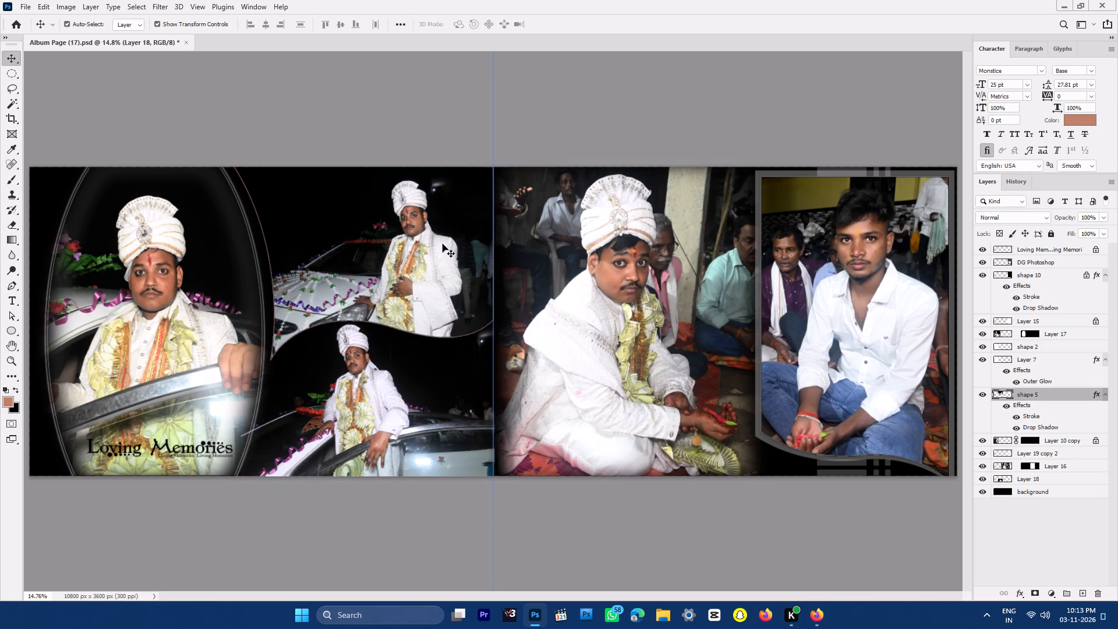
key(ctrl+b)
click(790, 405)
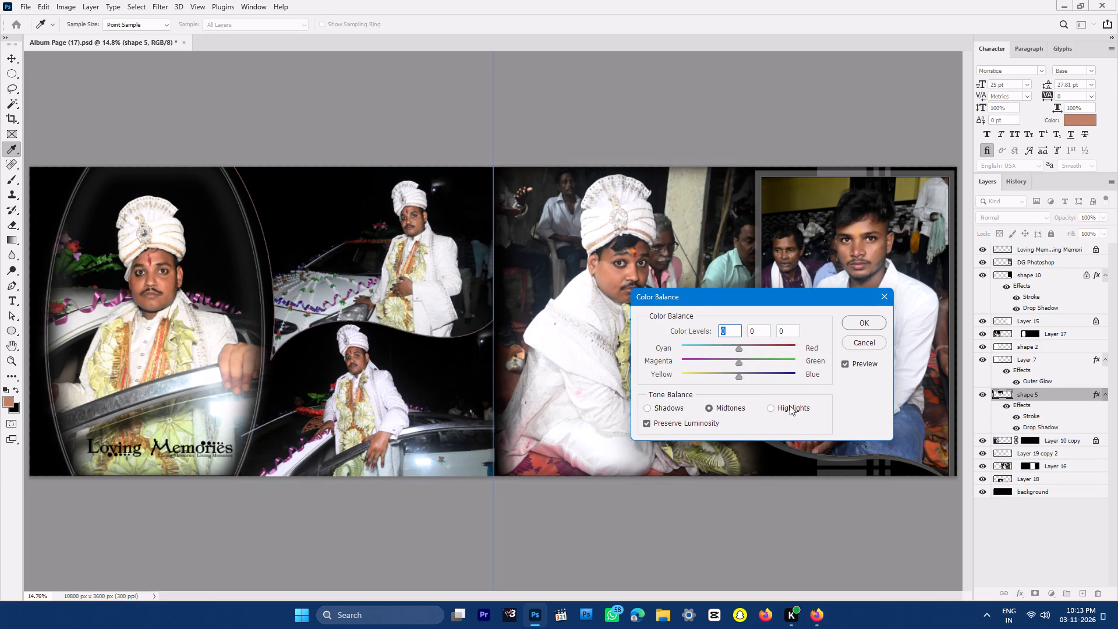
click(748, 374)
key(Return)
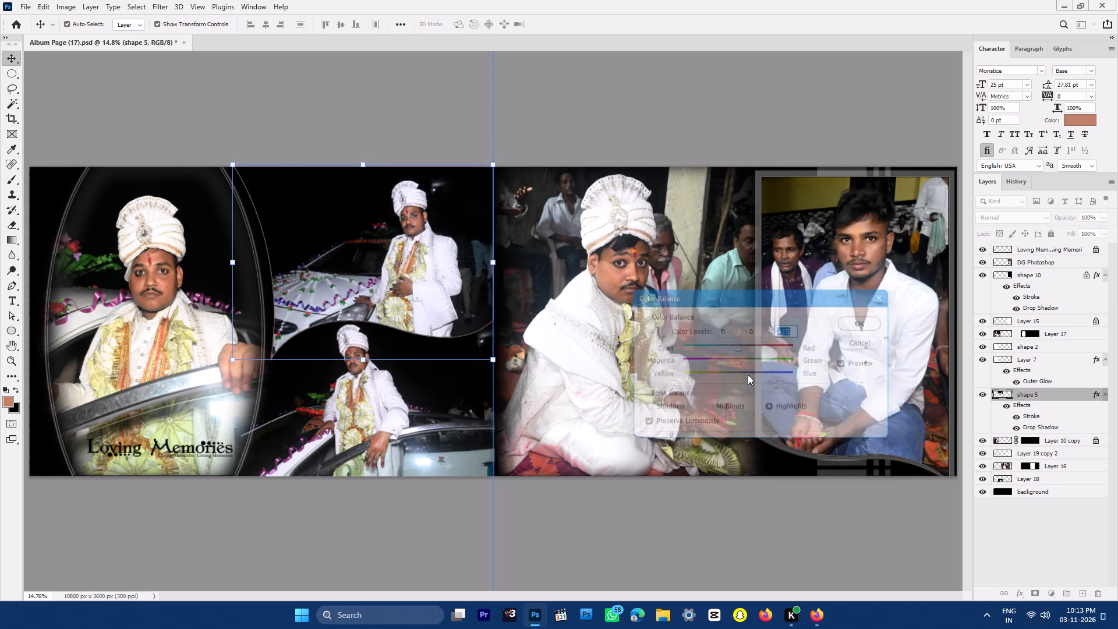
Apply Color Balance to the oval-framed groom photo on Layer 17, with highlights at +20 blue and slightly toward cyan.
click(118, 314)
key(ctrl+b)
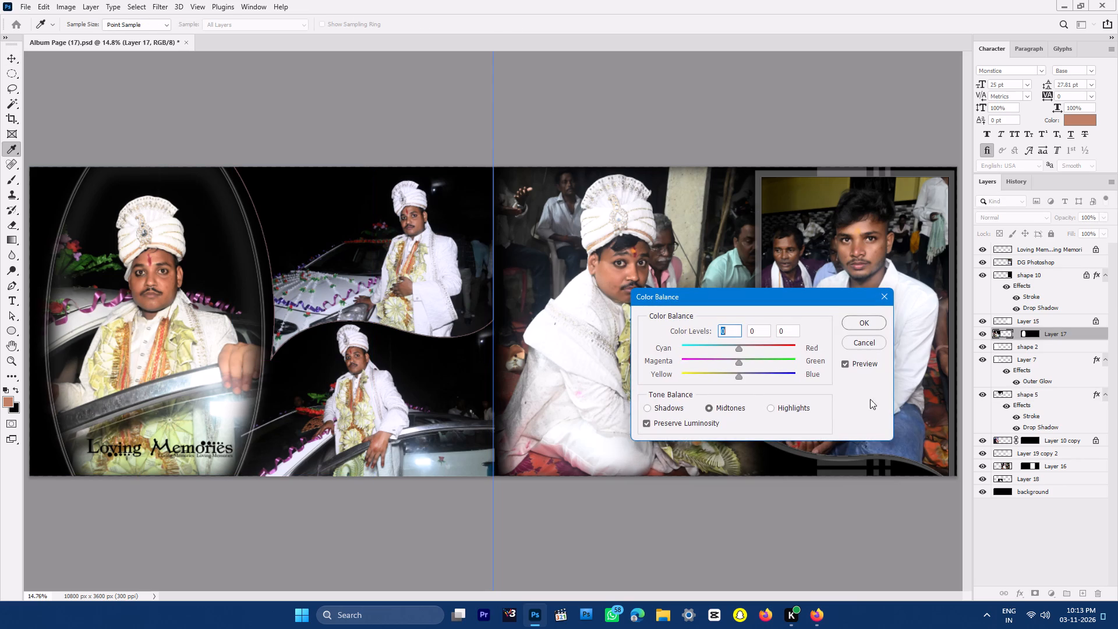
click(760, 400)
click(777, 401)
click(771, 400)
click(783, 406)
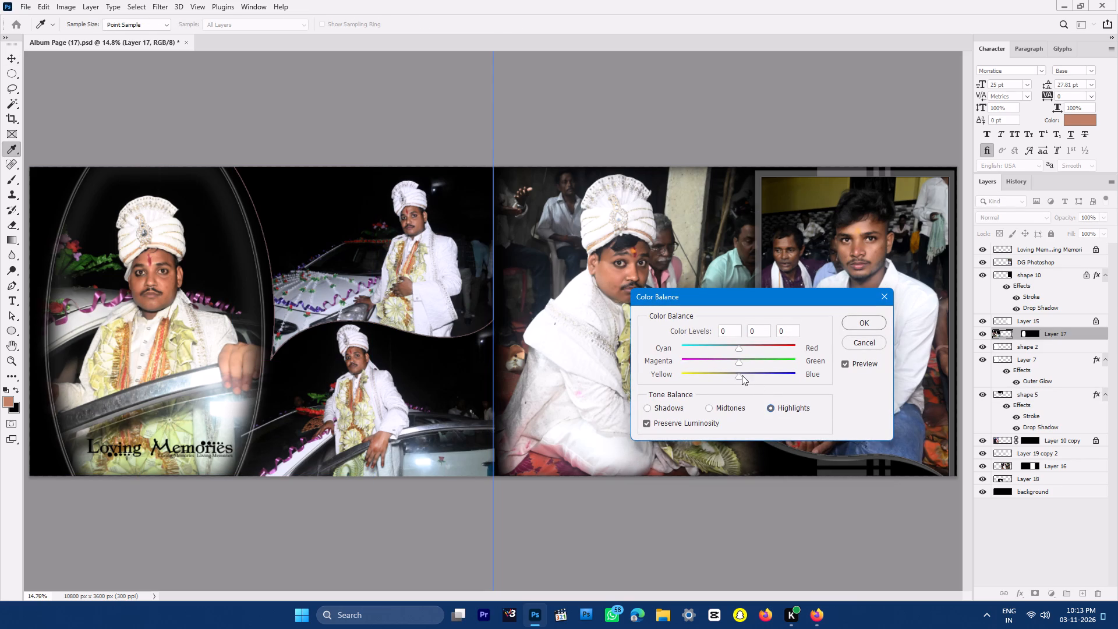
click(751, 376)
click(751, 379)
click(733, 348)
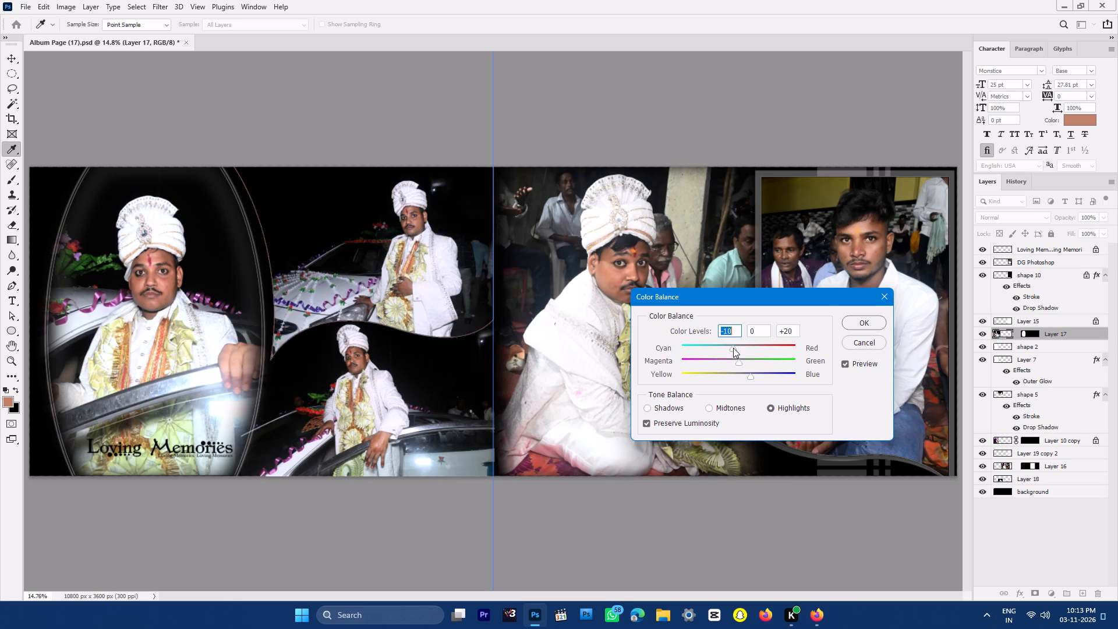
key(0)
key(Down)
key(Down)
key(Return)
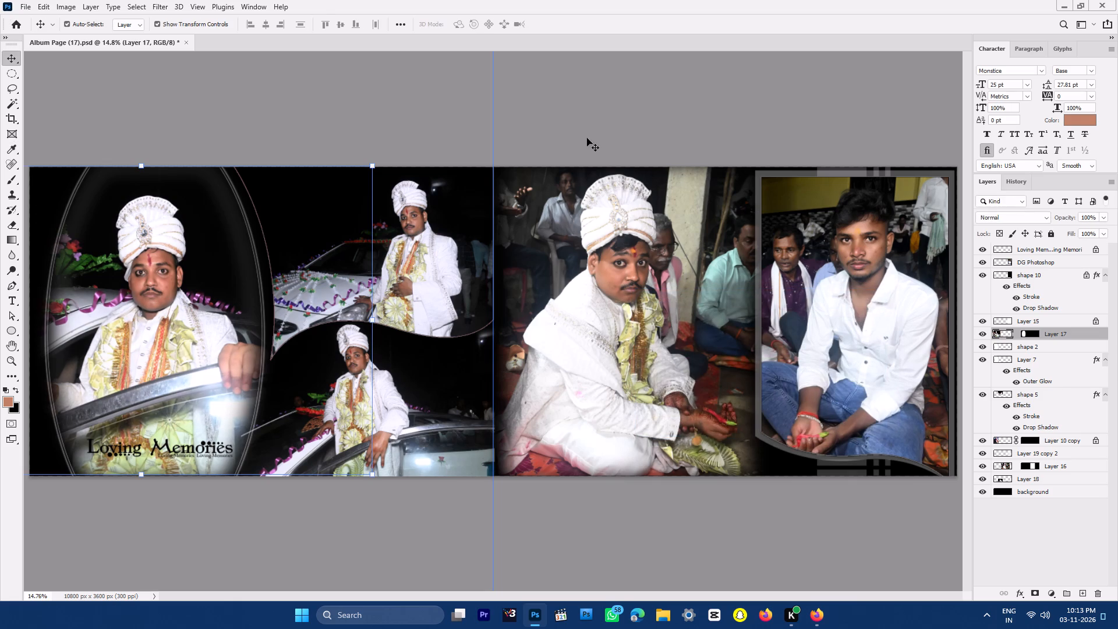
Save the finished album page as a JPEG named 08 in the 40 sheet sachin folder.
click(556, 116)
key(ctrl+shift+s)
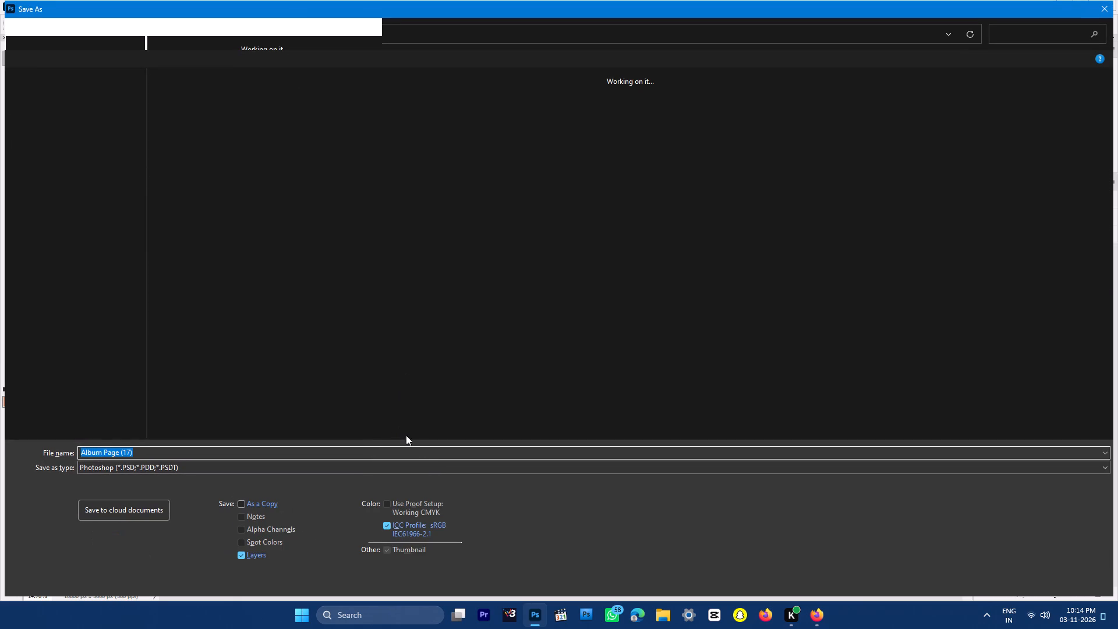
click(439, 466)
key(j)
key(Return)
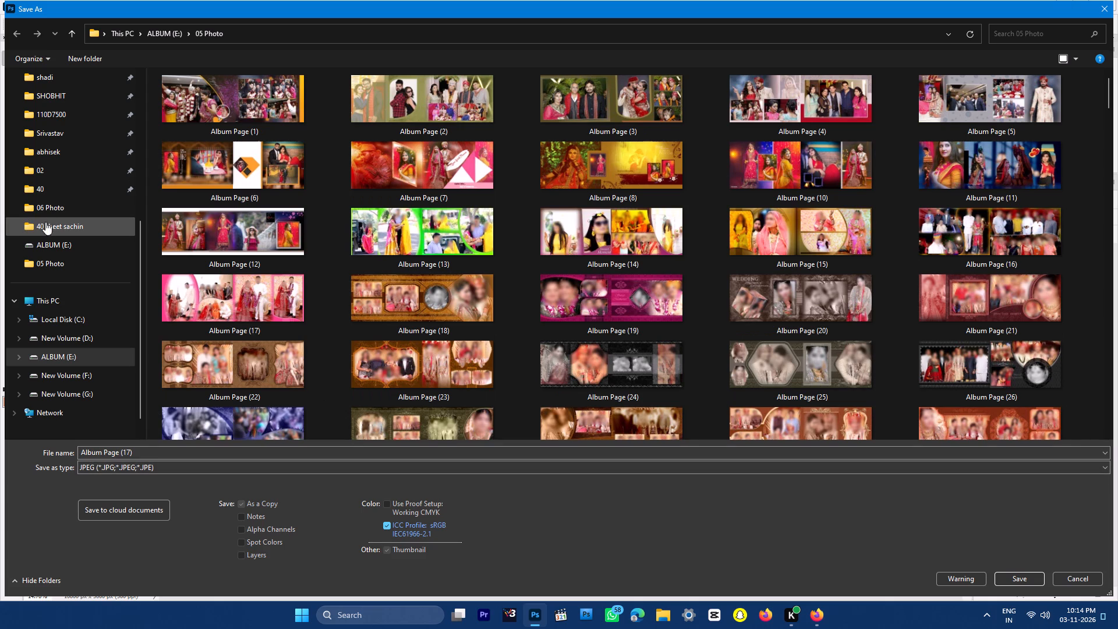
click(45, 223)
click(170, 451)
key(0)
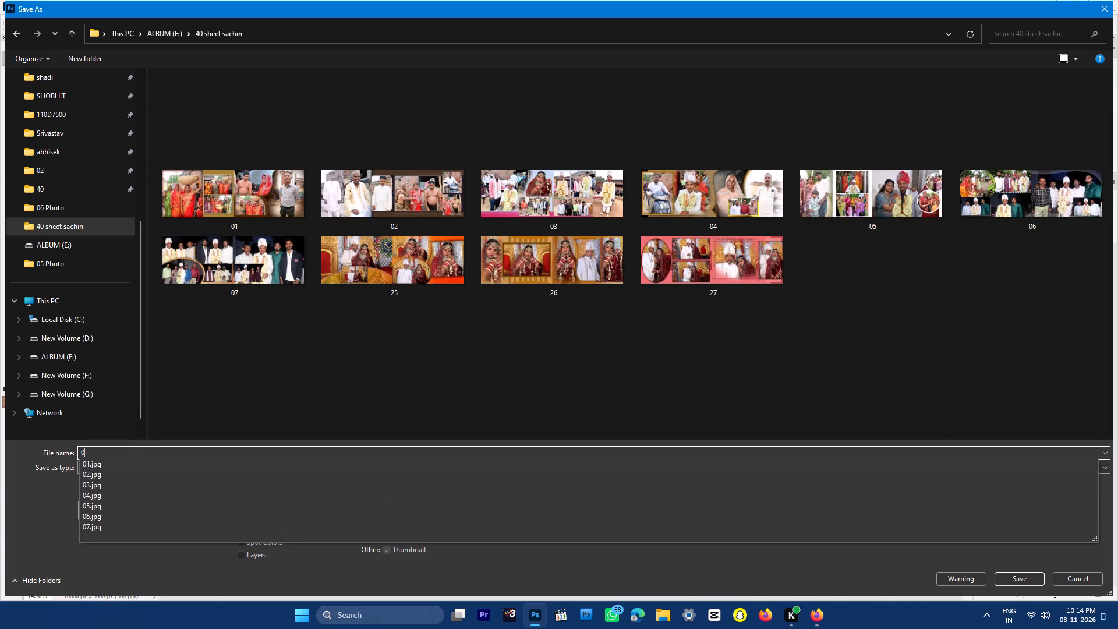
key(8)
key(Return)
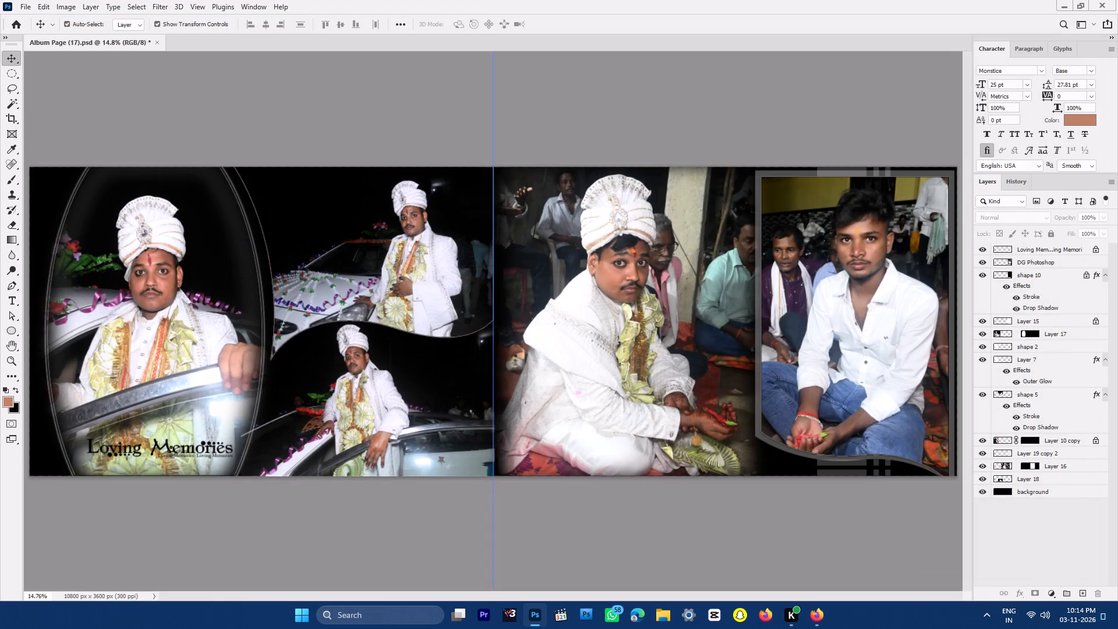
key(Return)
Close the Album Page (17) document without saving the PSD.
key(ctrl+w)
key(Right)
key(Return)
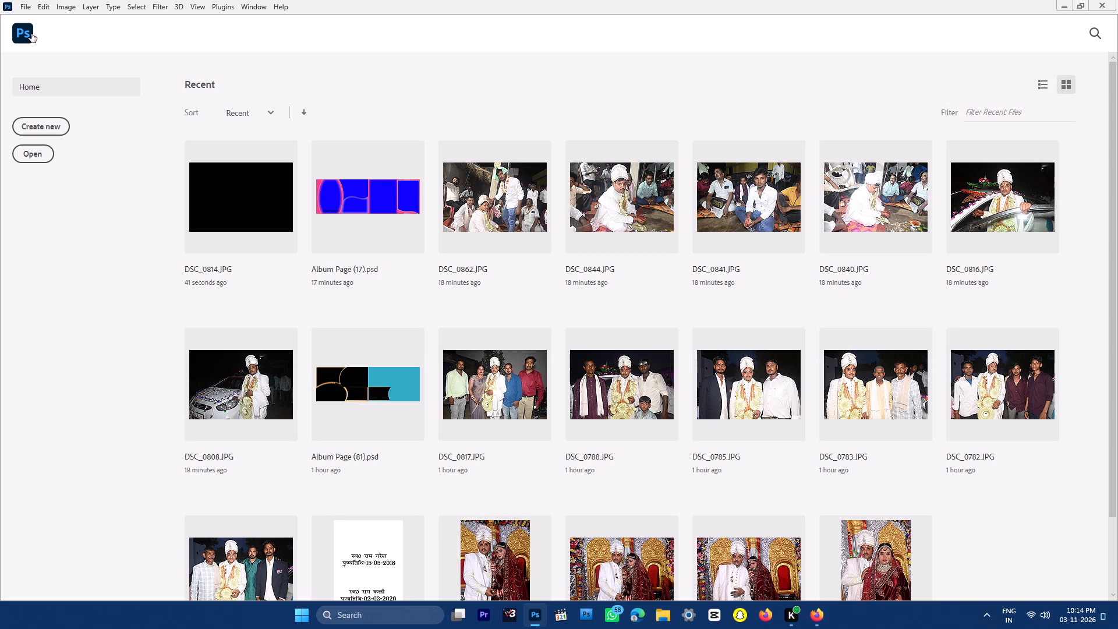
Open the six photos DSC_0862 through DSC_0897 from folder 40.
click(38, 160)
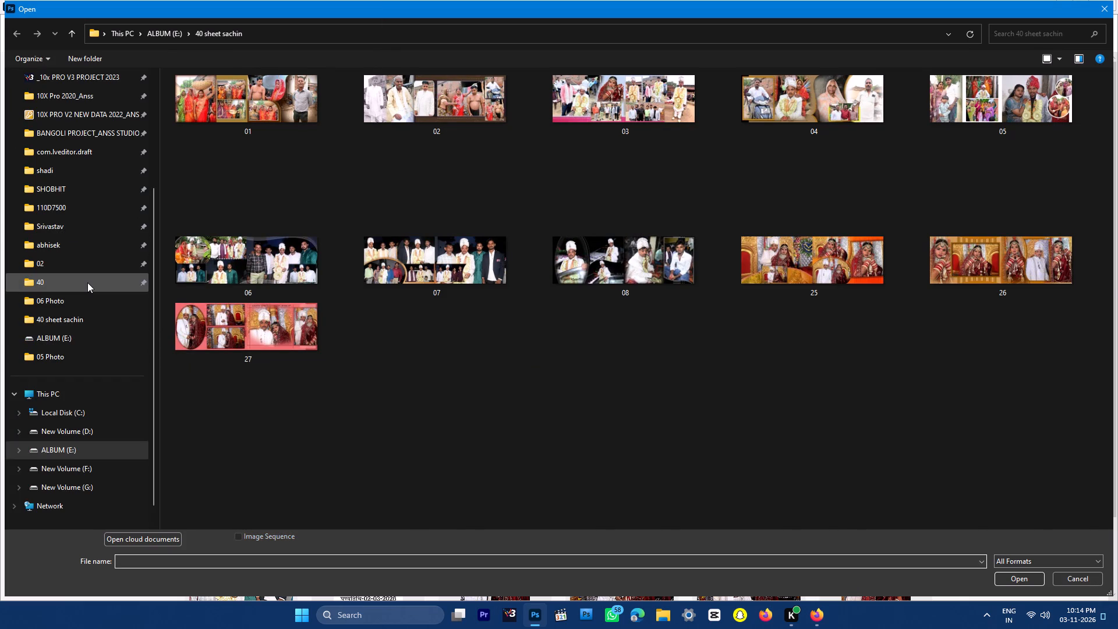
click(87, 282)
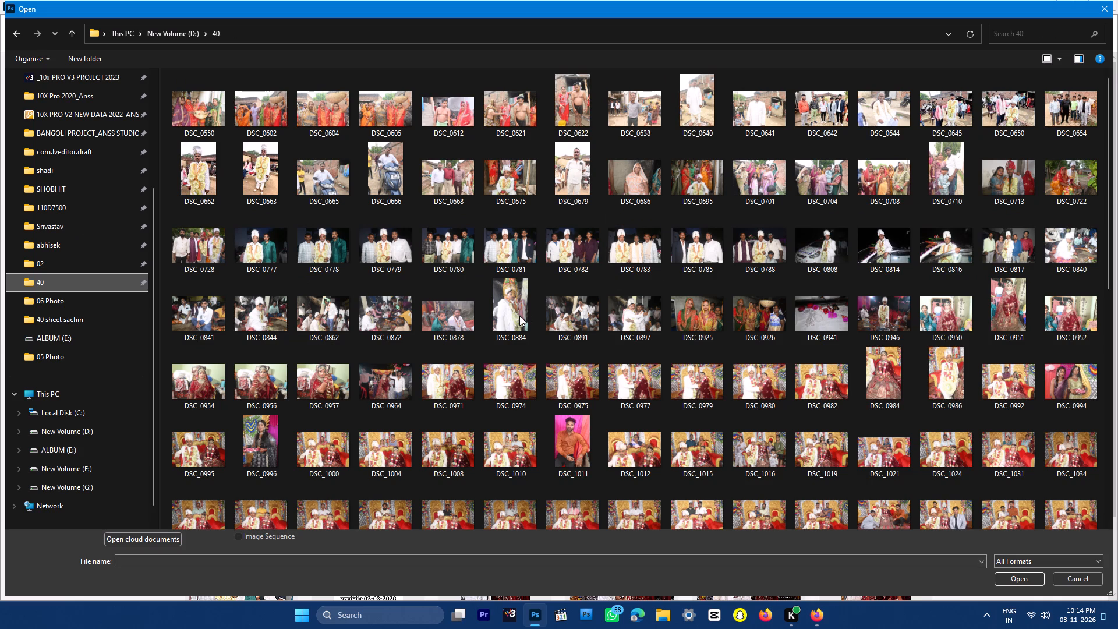
click(320, 320)
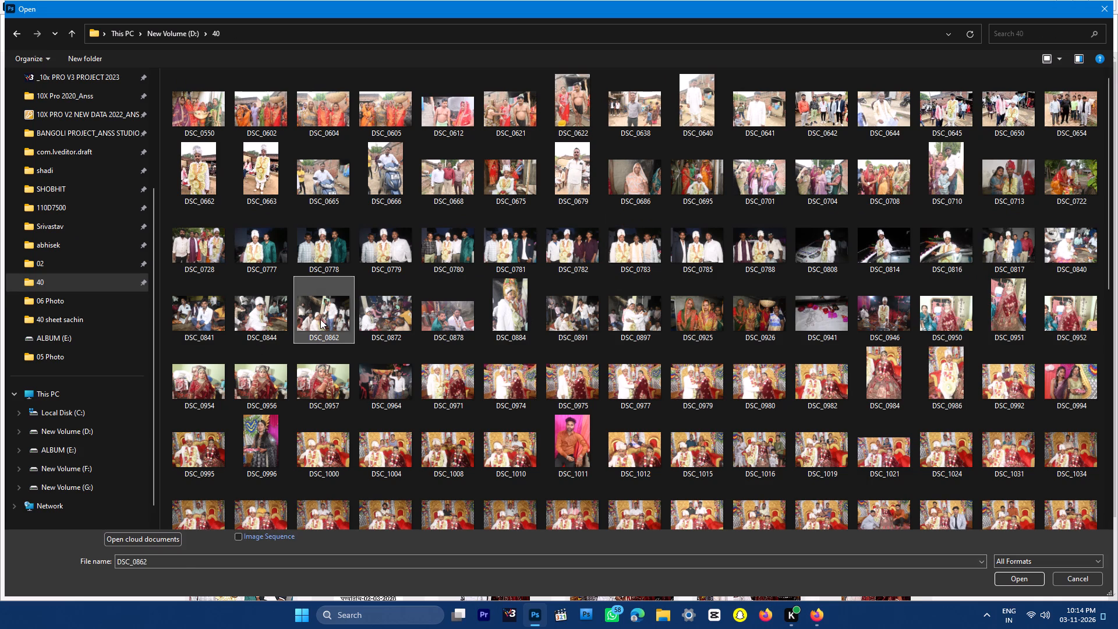
key(shift+Right)
key(shift+Right)
key(shift+Right)
key(shift+Right)
key(shift+Right)
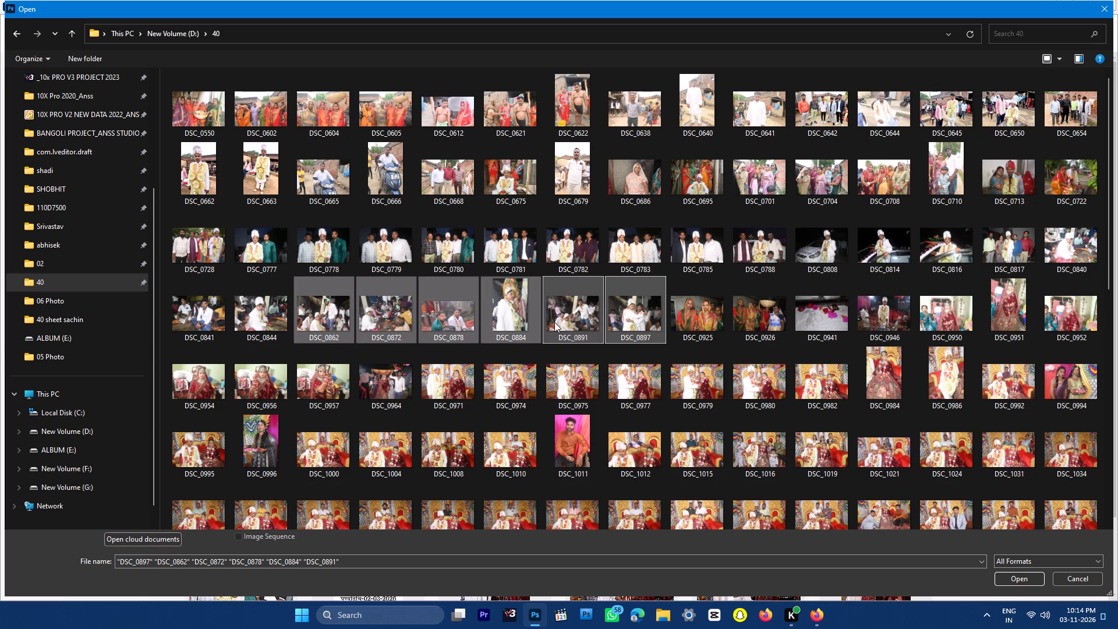
key(Return)
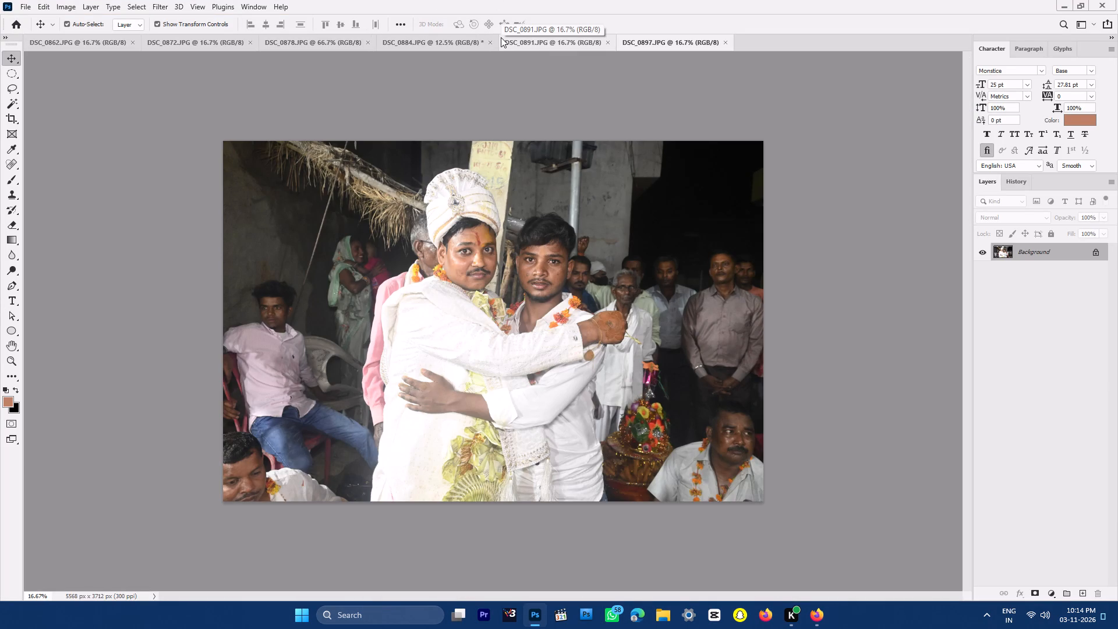
Look through the six opened photos, comparing DSC_0862, DSC_0891 and the others for the next album sheet.
click(560, 40)
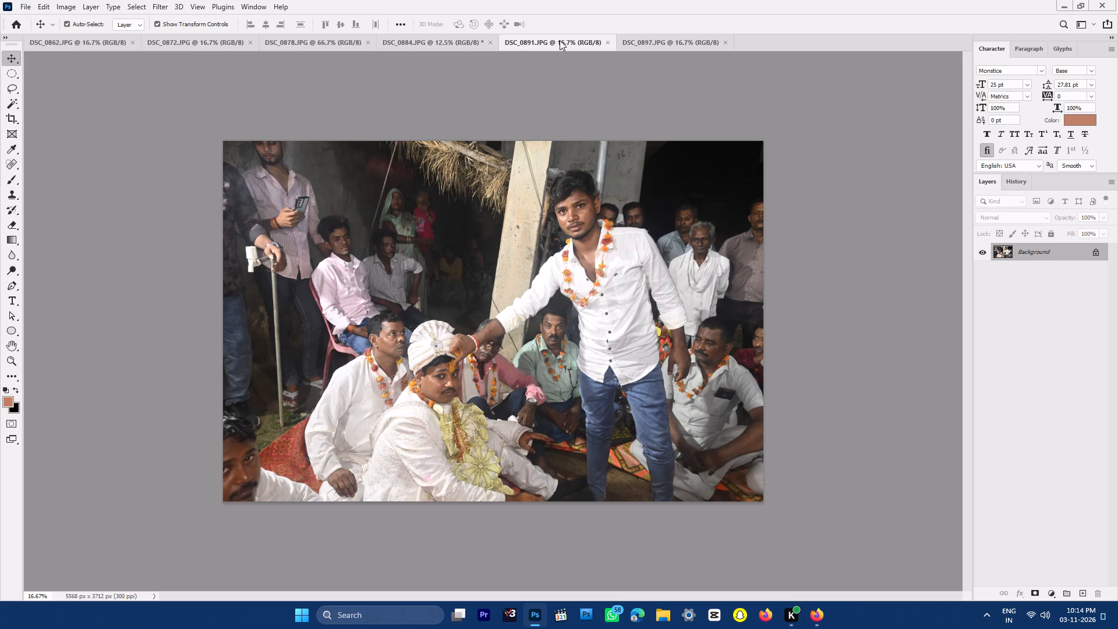
click(441, 44)
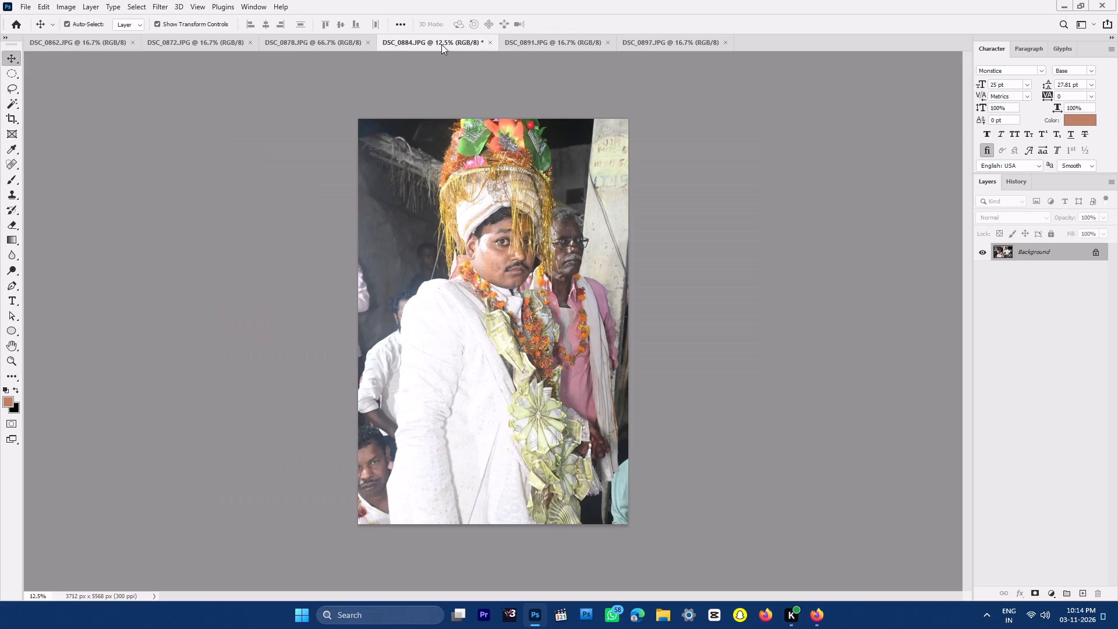
click(335, 41)
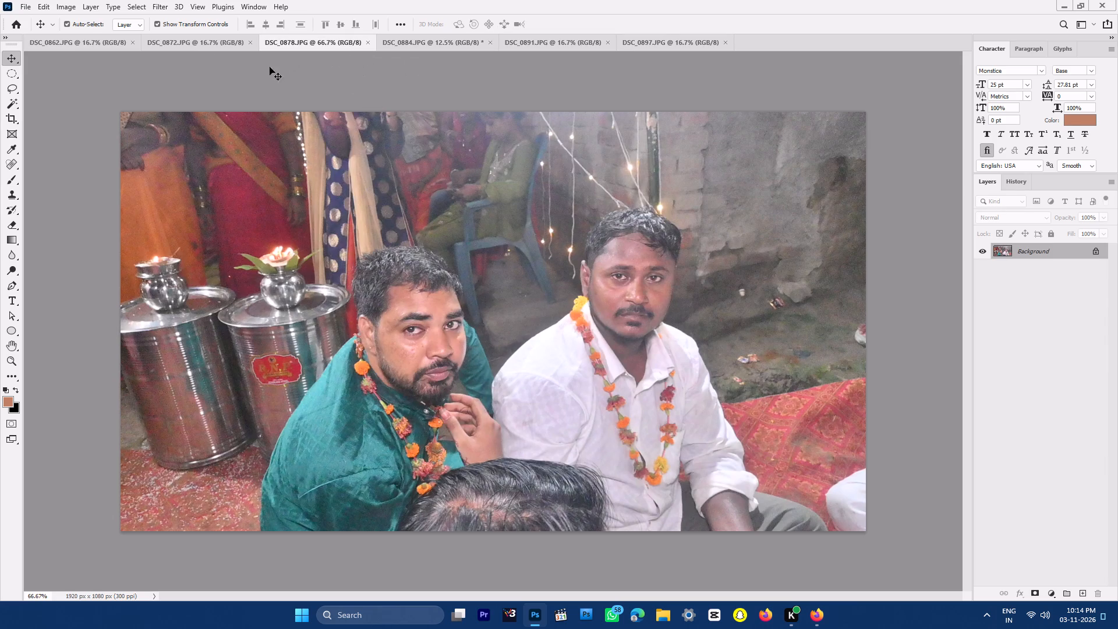
click(202, 45)
click(56, 45)
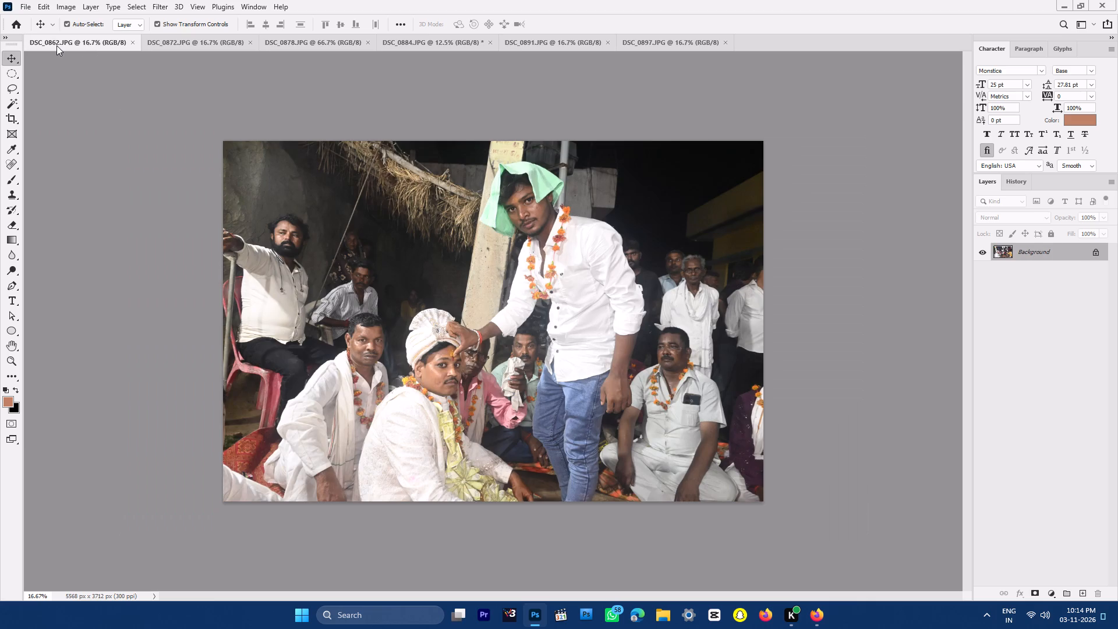
click(539, 41)
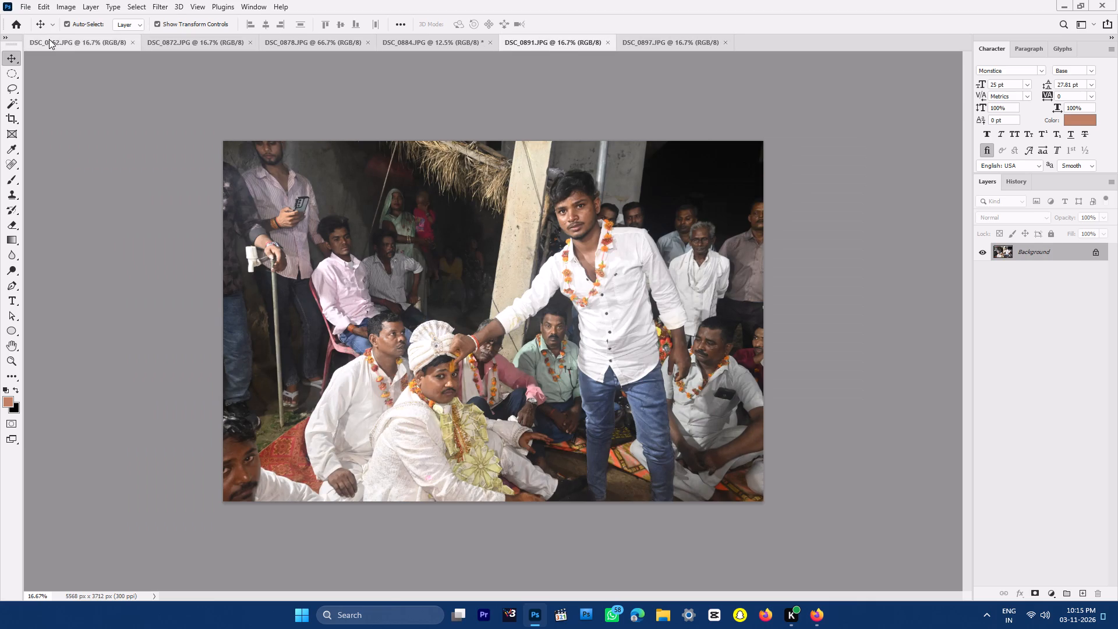
click(72, 40)
click(677, 43)
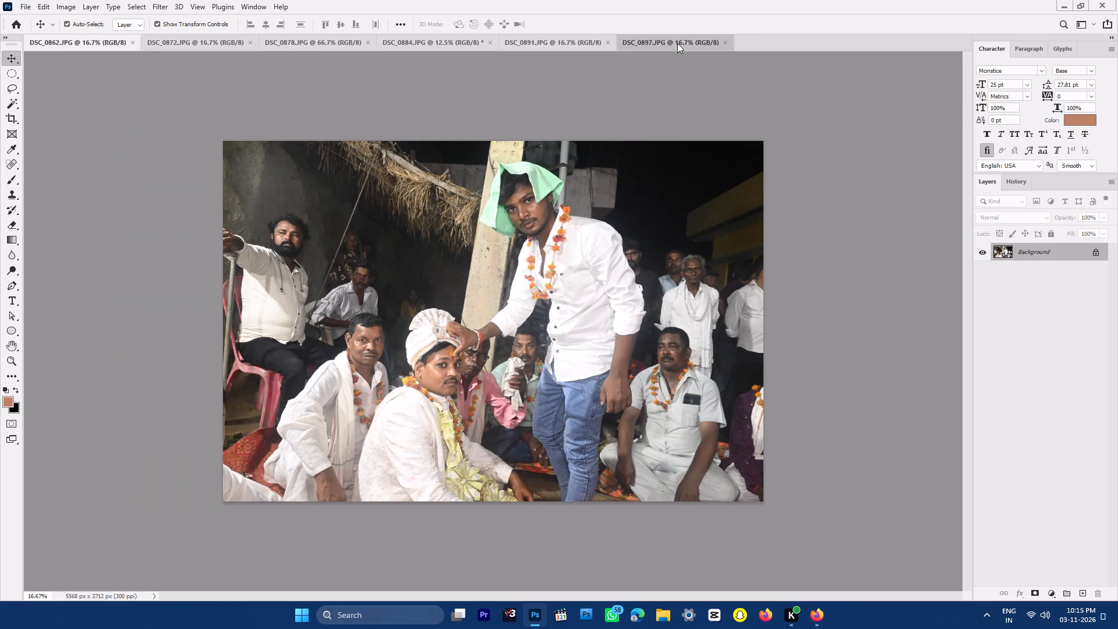
click(476, 197)
Open the album template Album Page (95) PSD from the 06 Photo folder on the ALBUM (E:) drive.
key(ctrl+o)
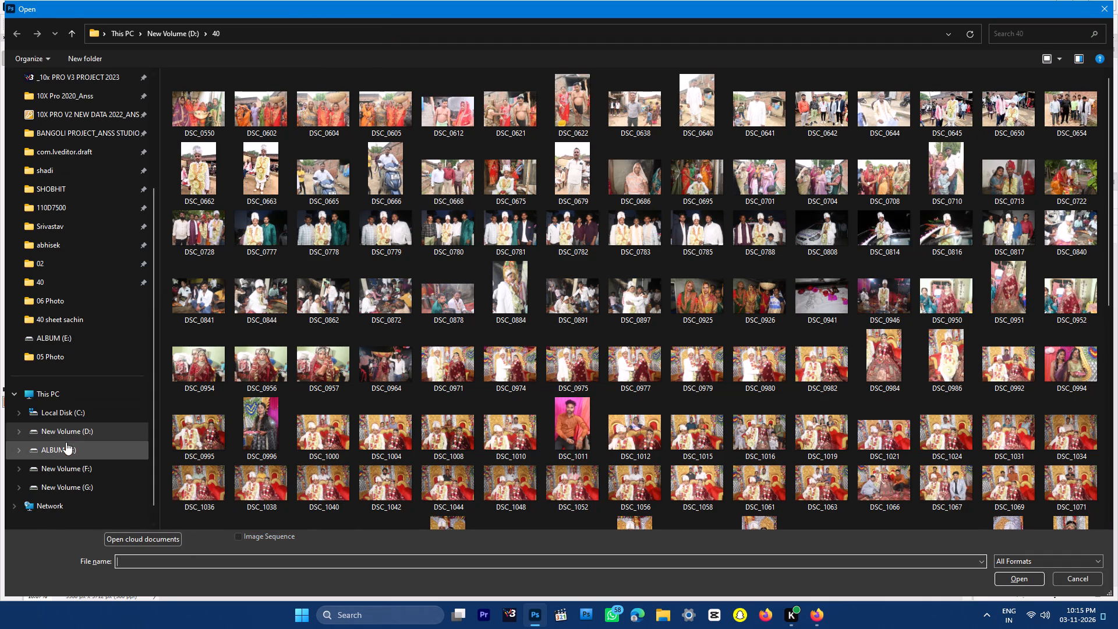
click(68, 450)
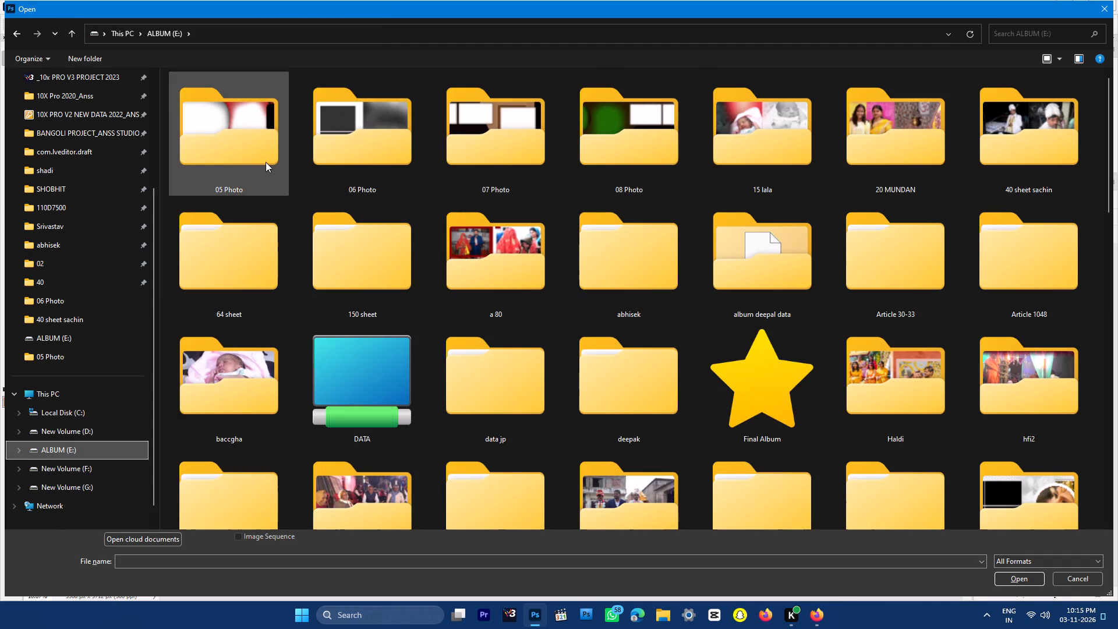
double_click(357, 160)
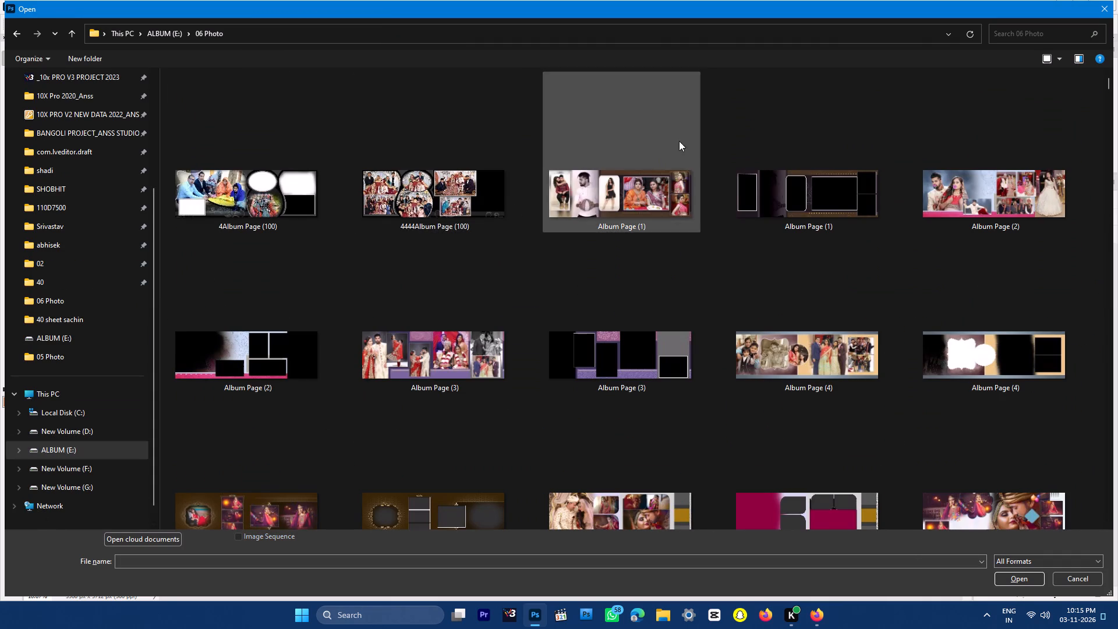
drag(1105, 87, 1105, 115)
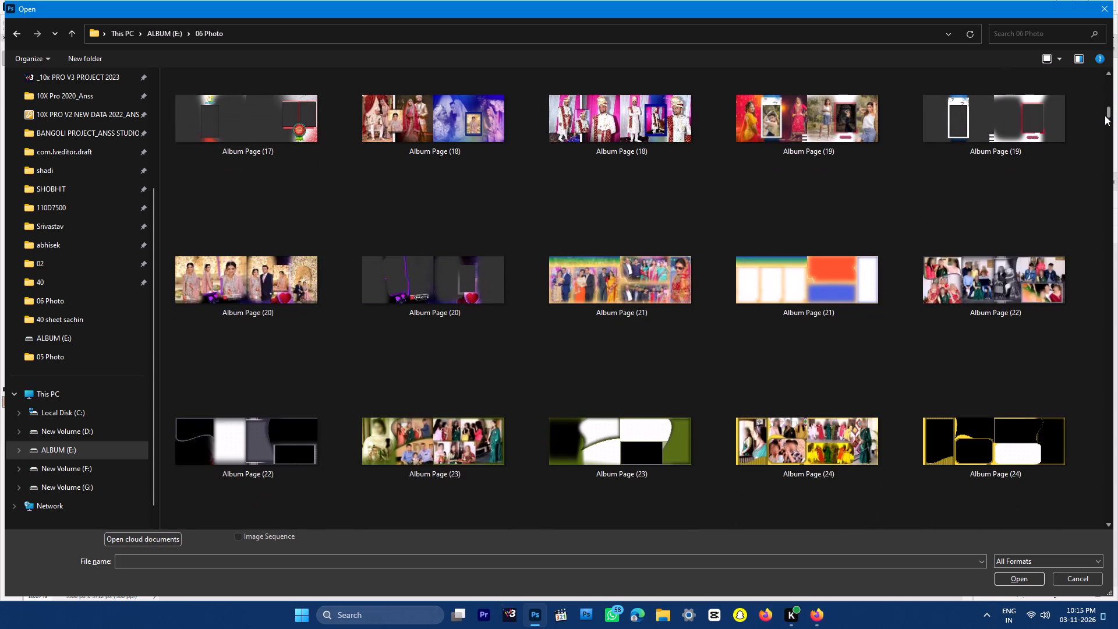
drag(1105, 115, 1104, 125)
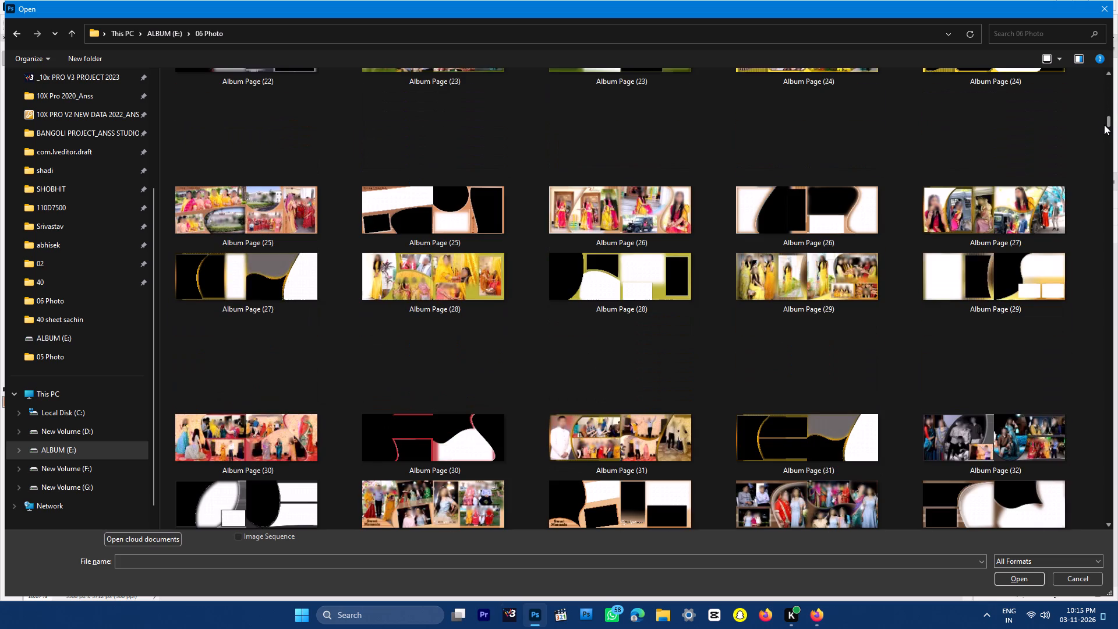
drag(1104, 125, 1104, 140)
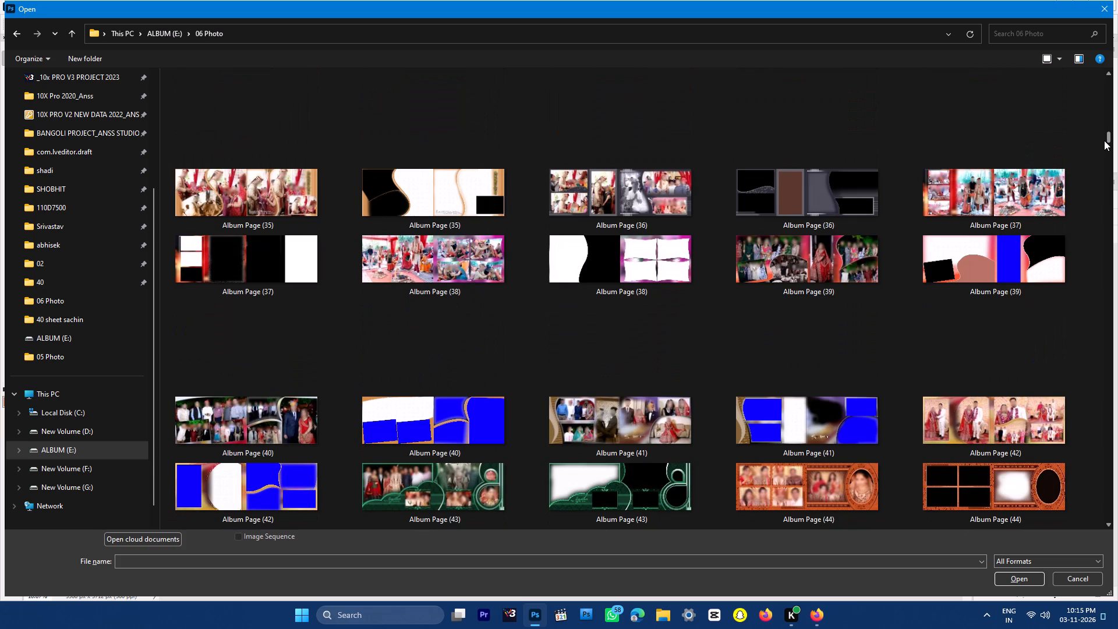
drag(1104, 140, 1102, 162)
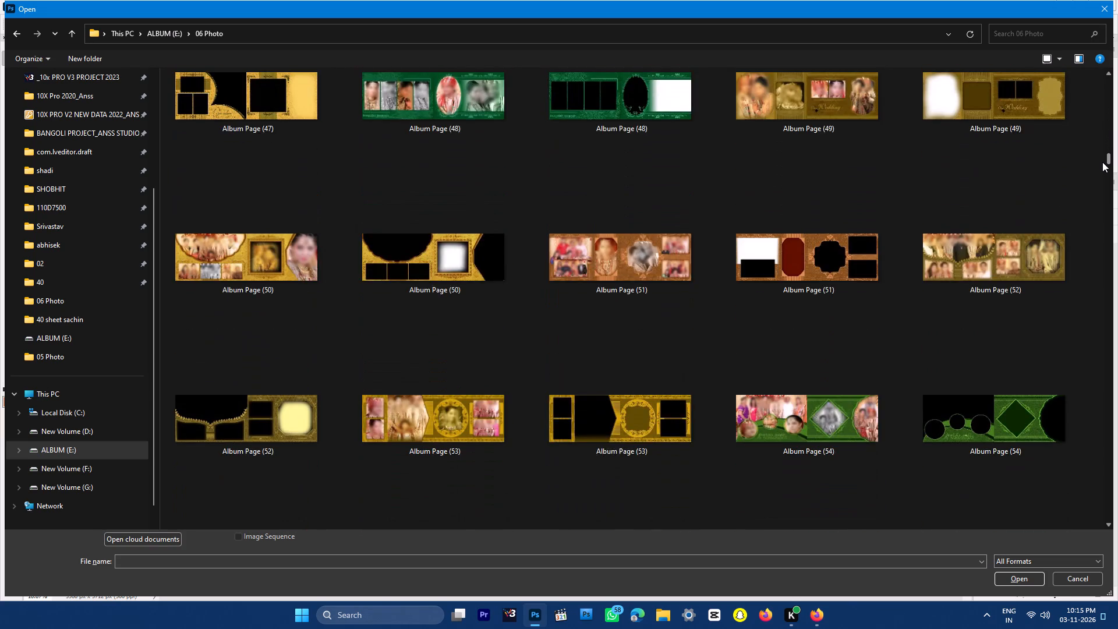
drag(1102, 162, 1102, 183)
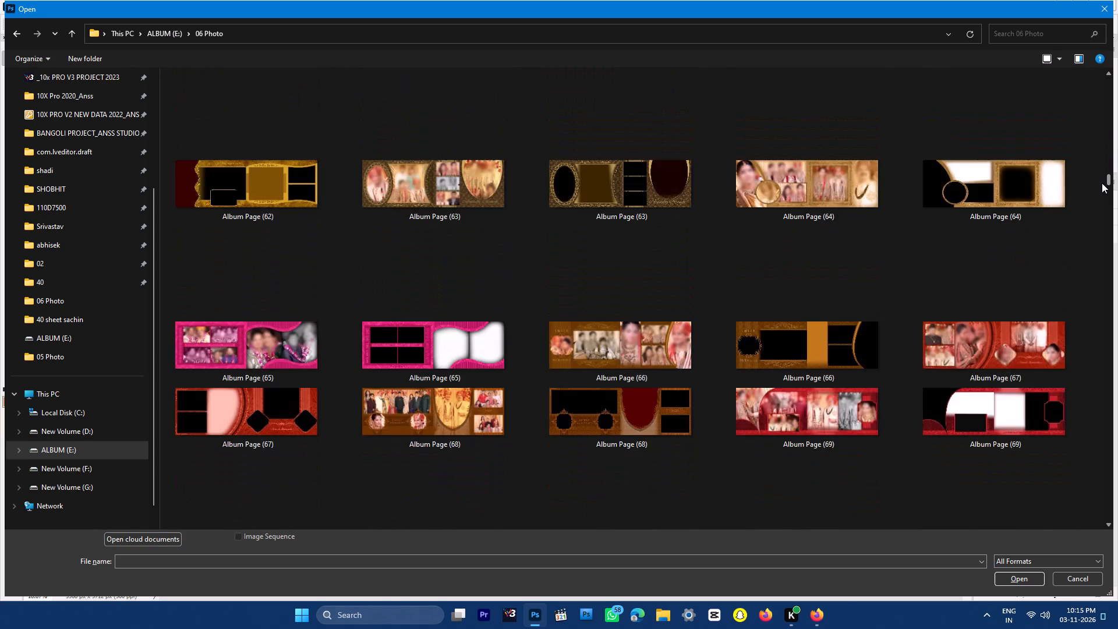
drag(1102, 183, 1101, 207)
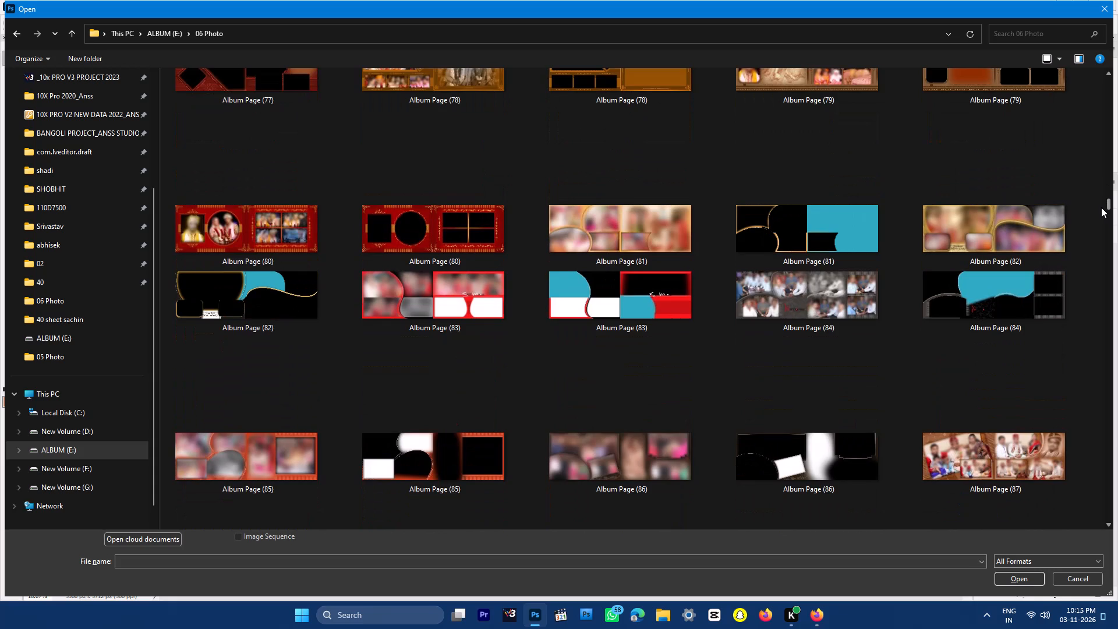
drag(1101, 207, 1101, 225)
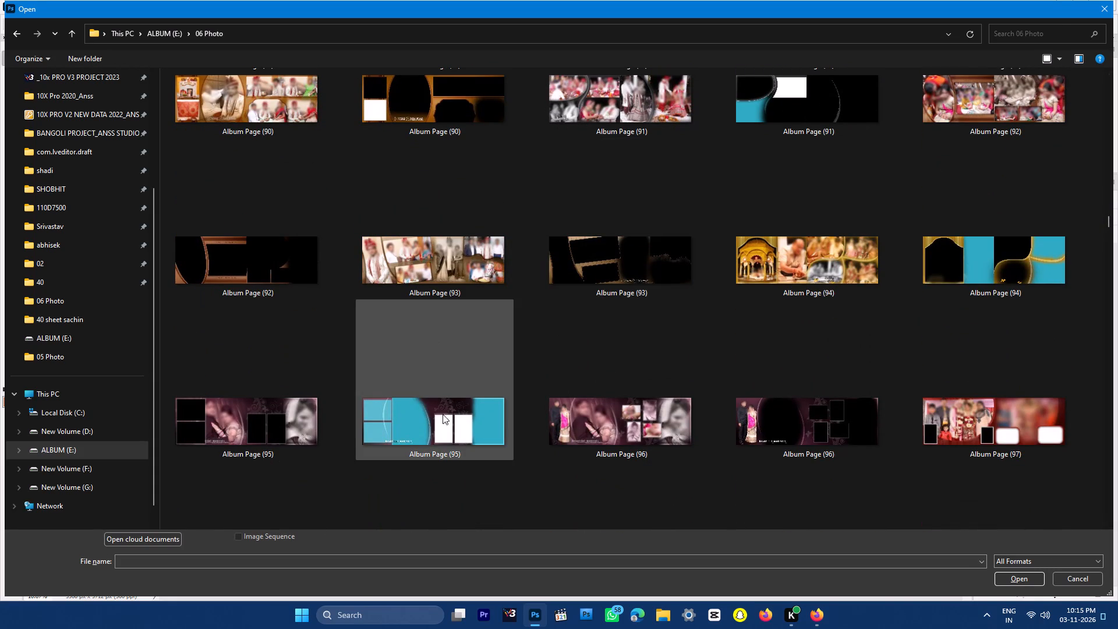
click(438, 422)
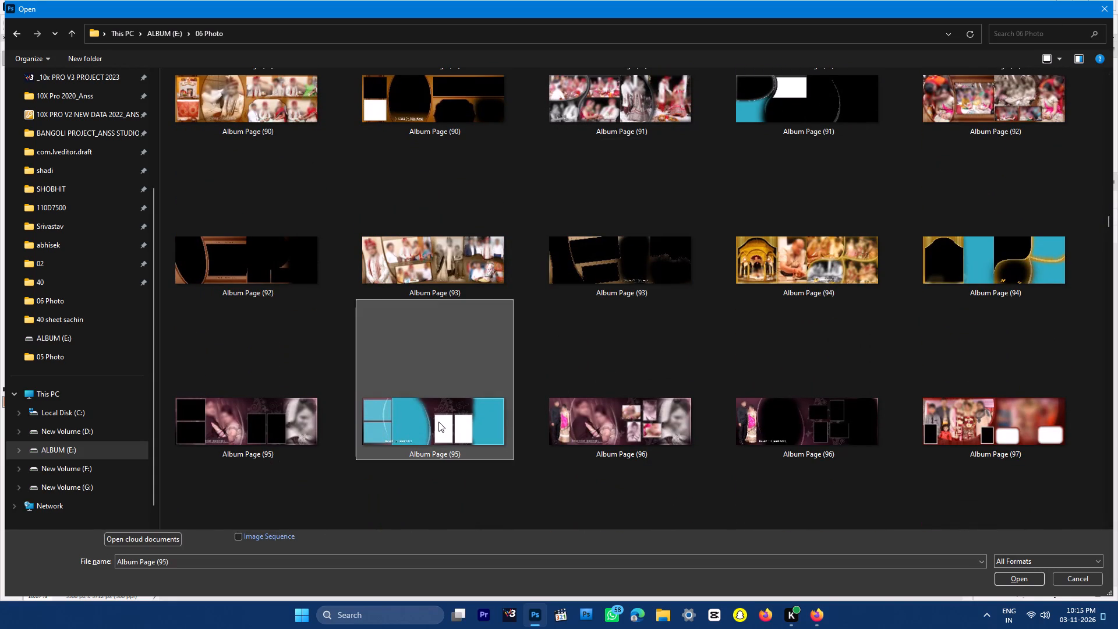
key(Return)
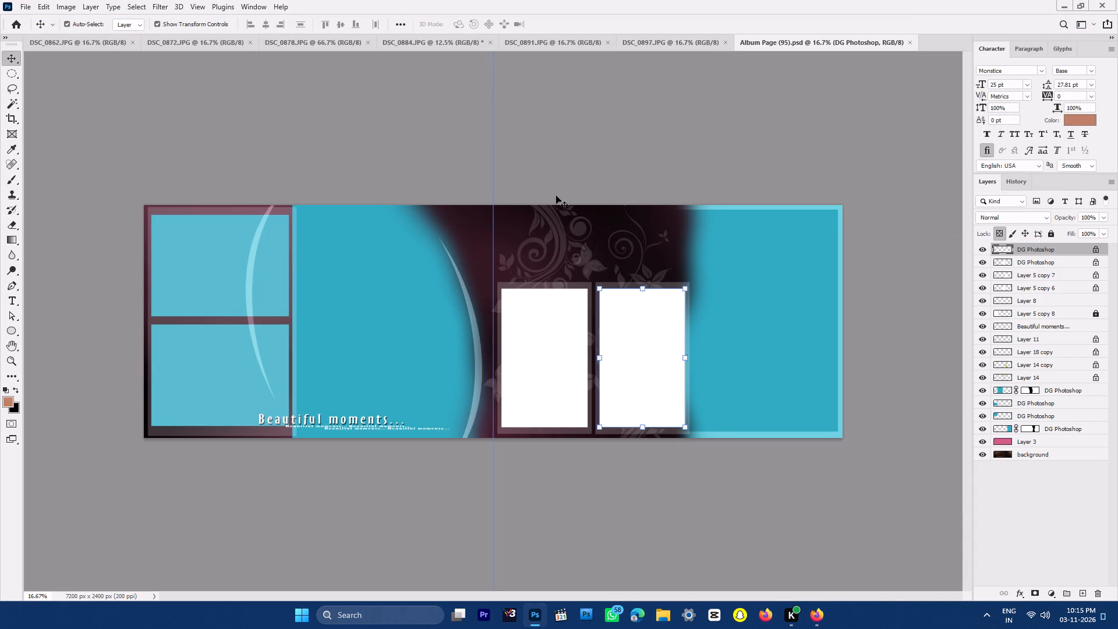
Review the opened photos DSC_0862 through DSC_0897 against the Album Page (95) layout.
click(678, 42)
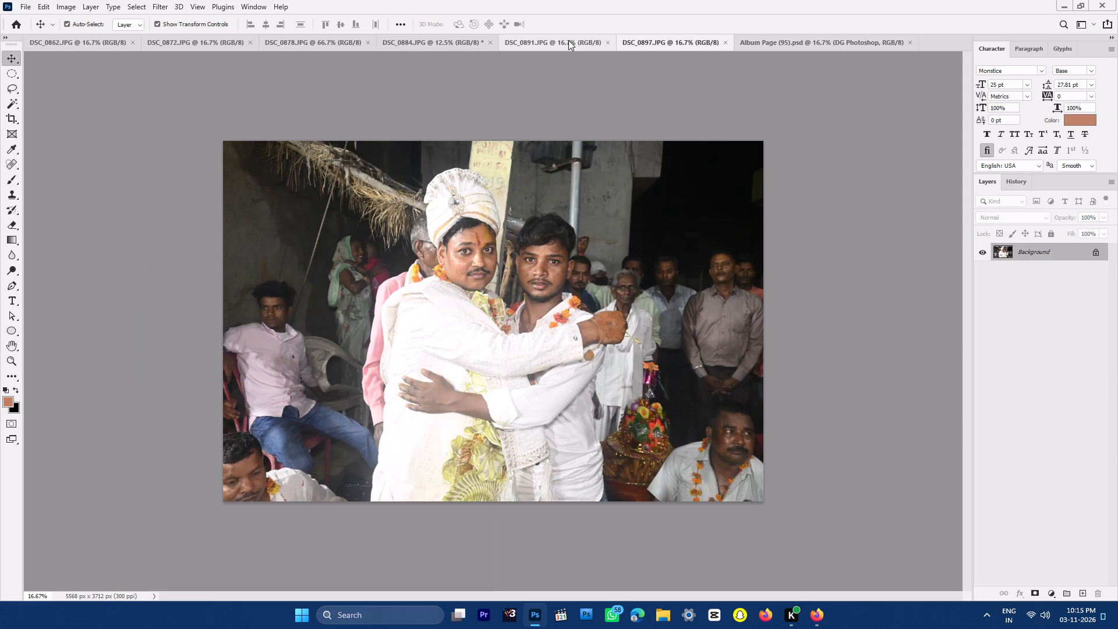
click(568, 40)
click(424, 43)
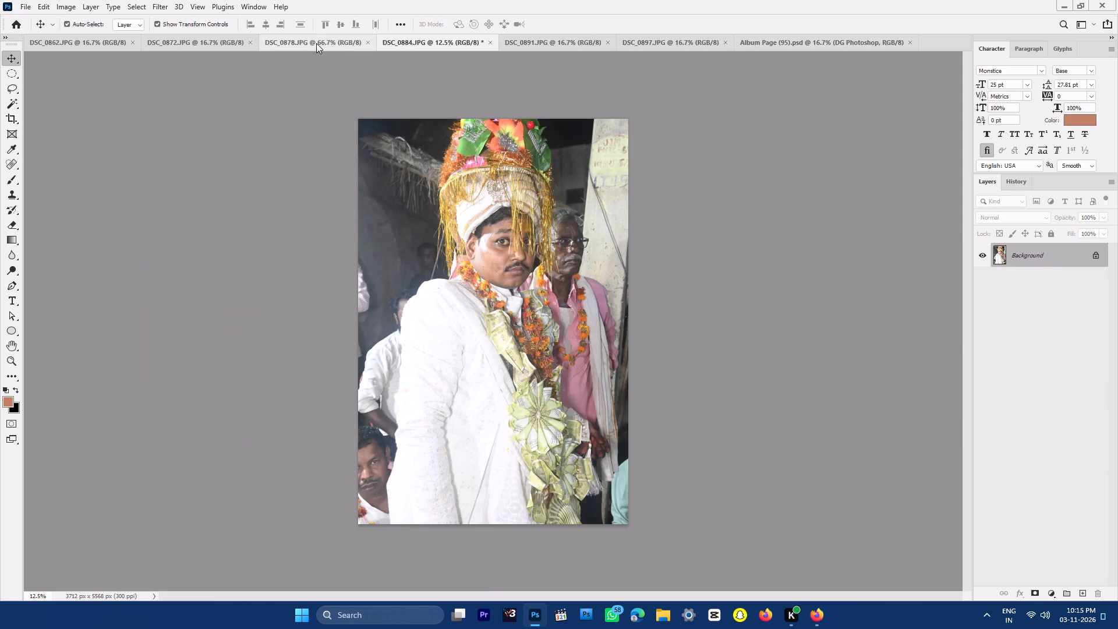
click(316, 43)
click(202, 41)
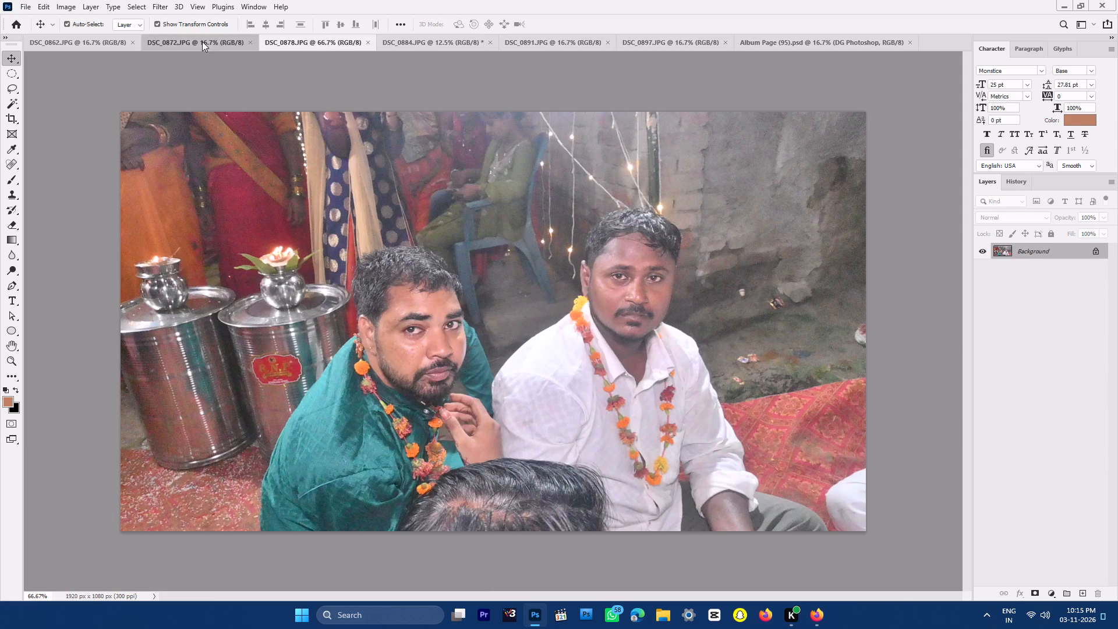
click(66, 41)
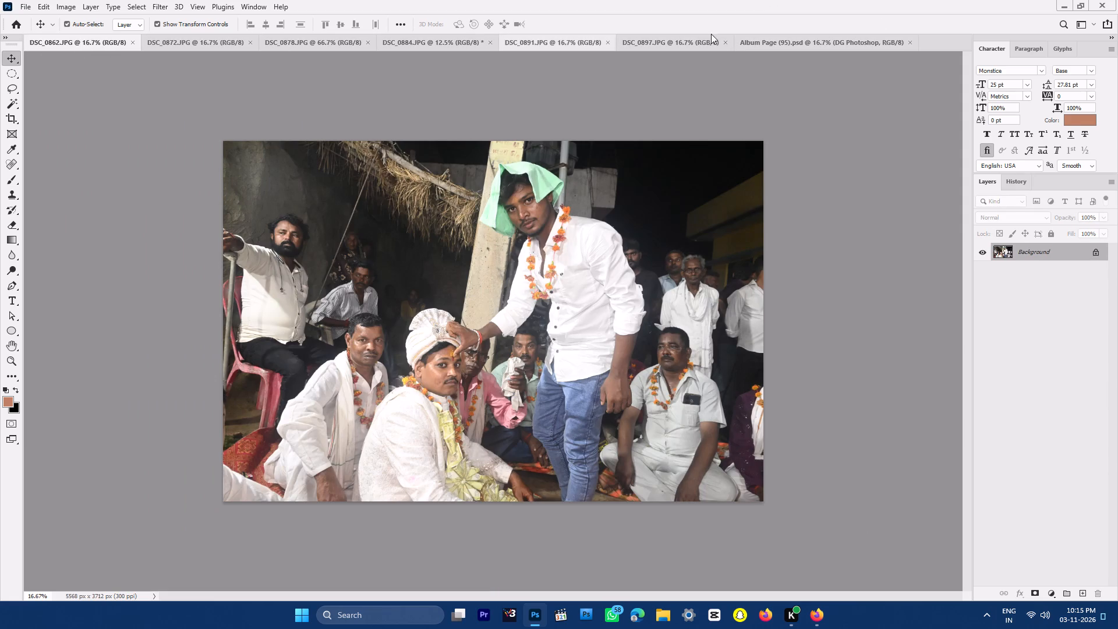
click(822, 44)
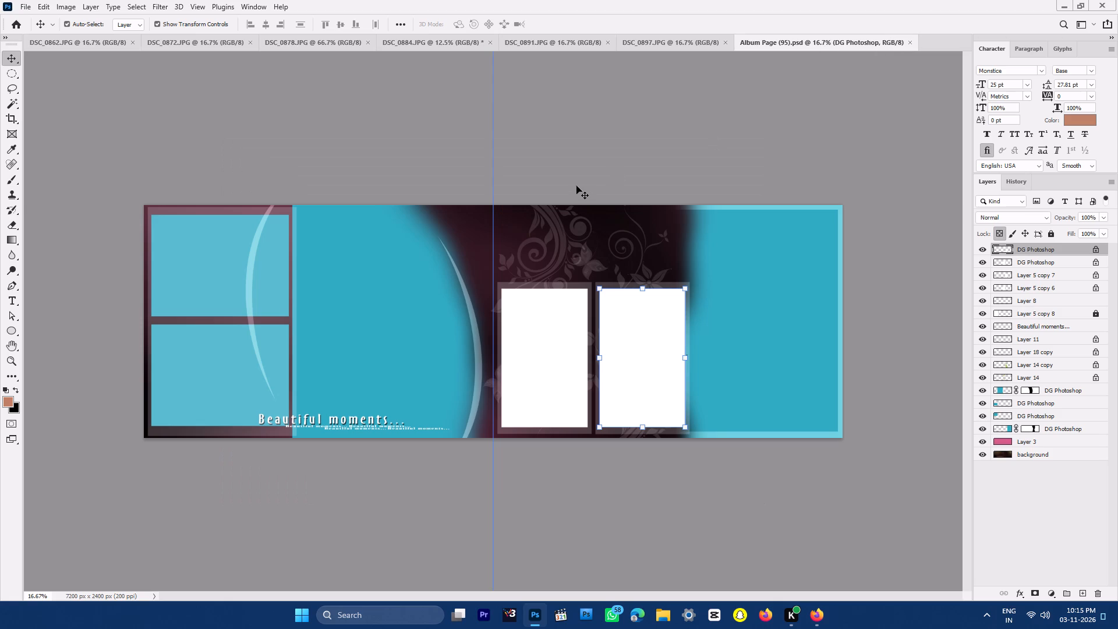
Delete the "Beautiful moments..." text, the large central blue photo placeholder and the curved white arcs from the template.
click(473, 319)
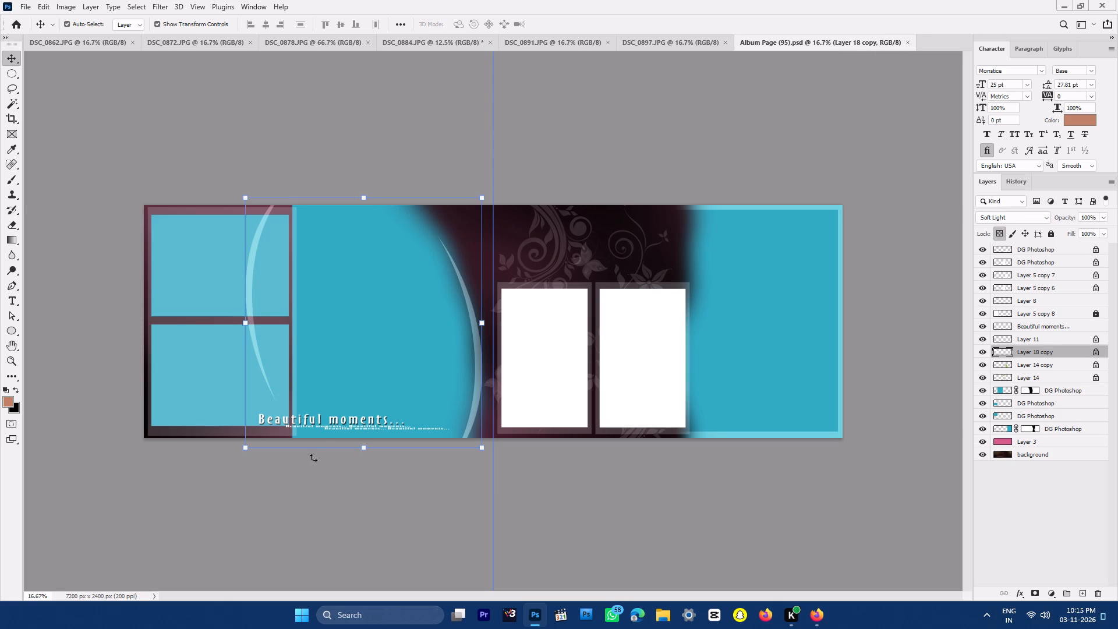
click(315, 415)
click(317, 418)
click(320, 420)
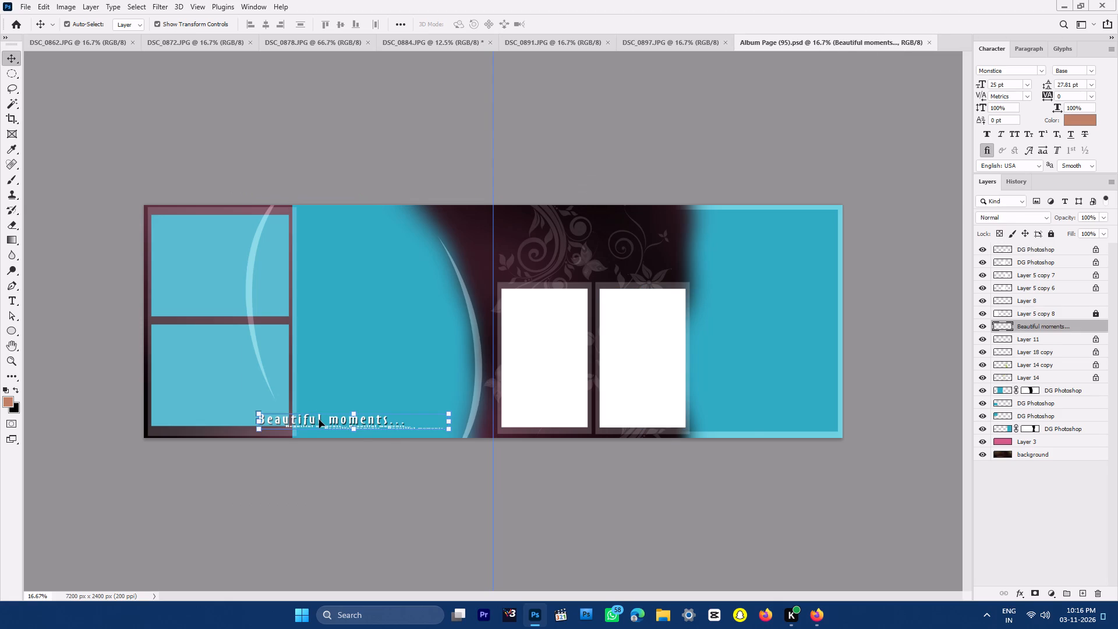
key(Delete)
click(363, 392)
key(Delete)
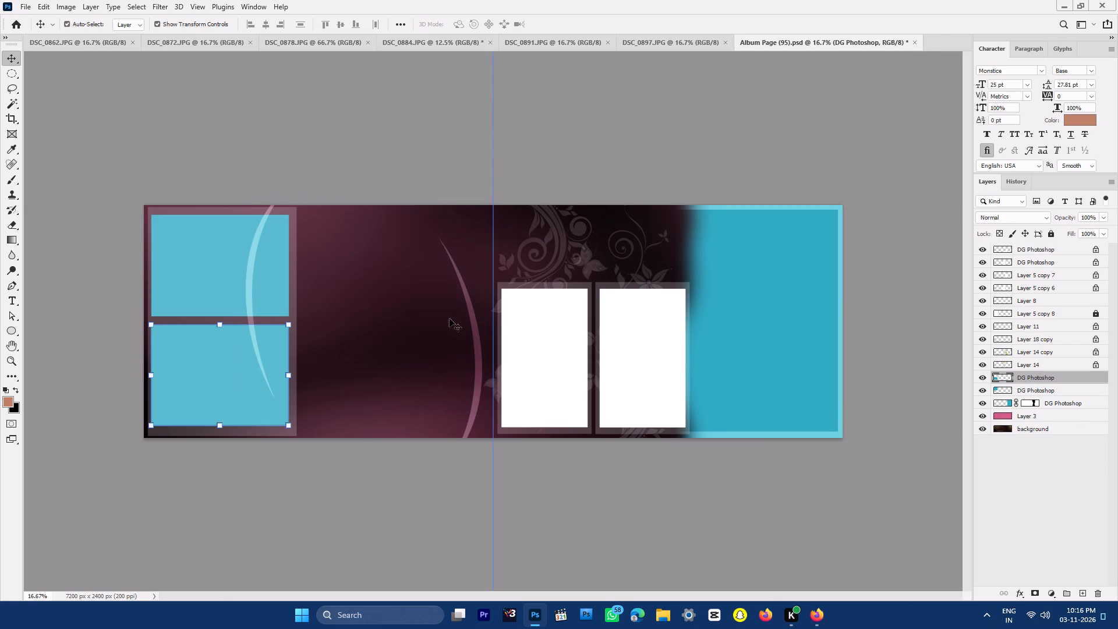
click(475, 344)
key(Delete)
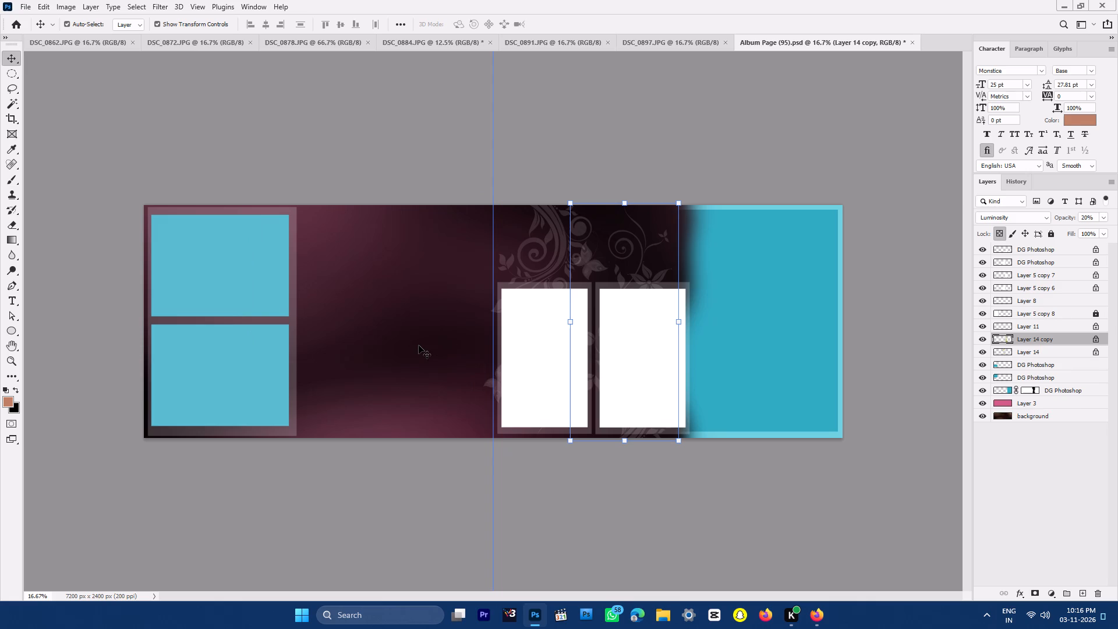
Delete both floral ornaments, Layer 14 and Layer 14 copy, above the two white frames and leave no layer selected.
click(646, 486)
click(561, 253)
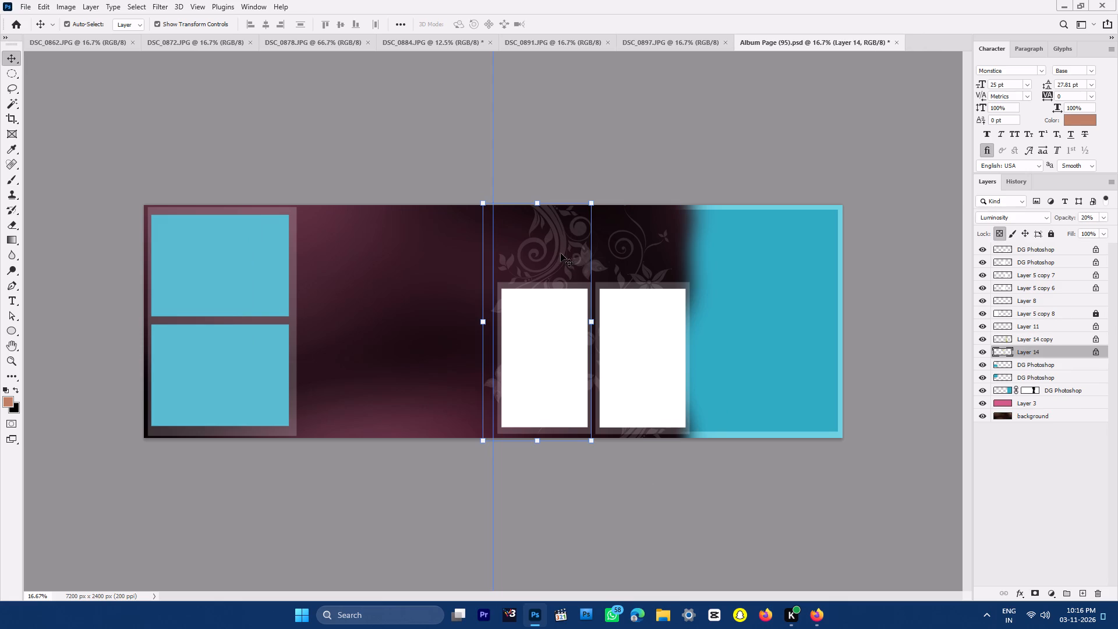
key(Delete)
click(590, 267)
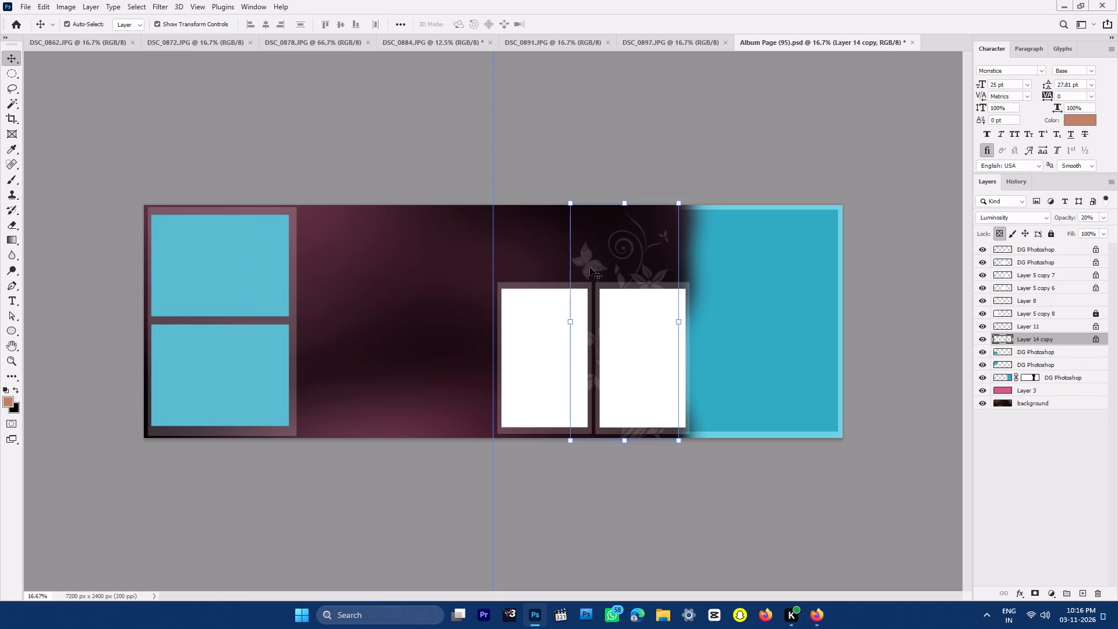
key(Delete)
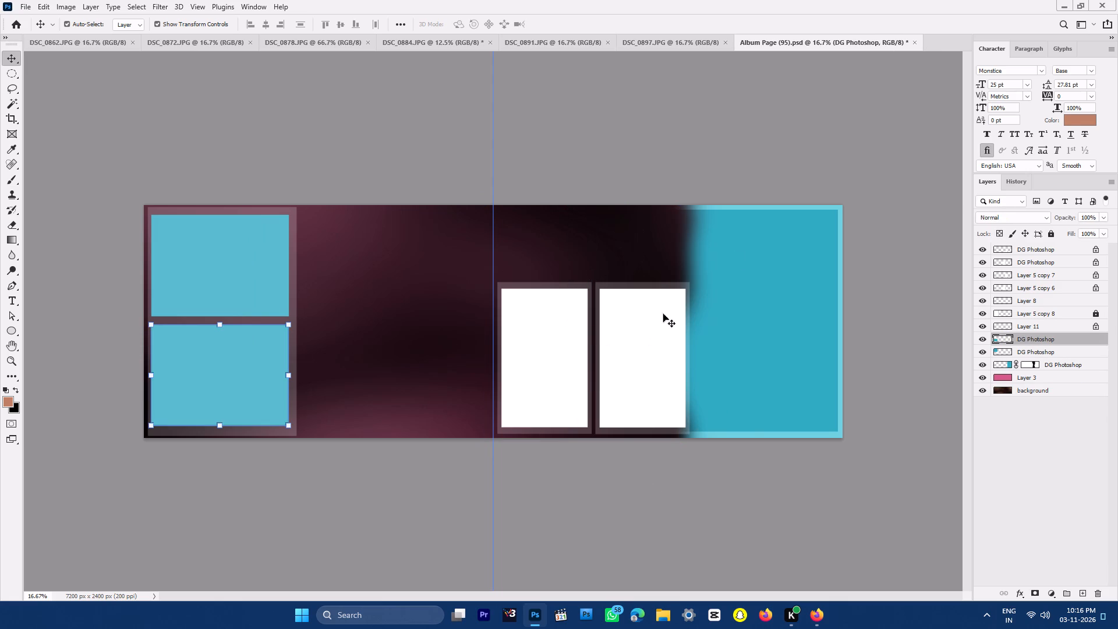
click(773, 273)
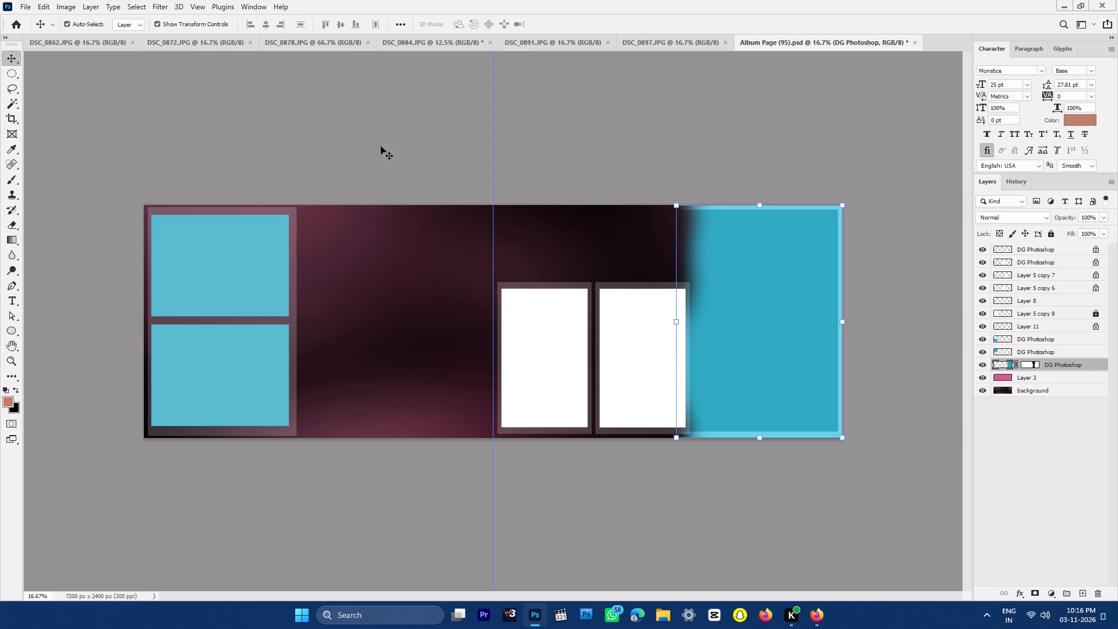
click(367, 121)
click(235, 529)
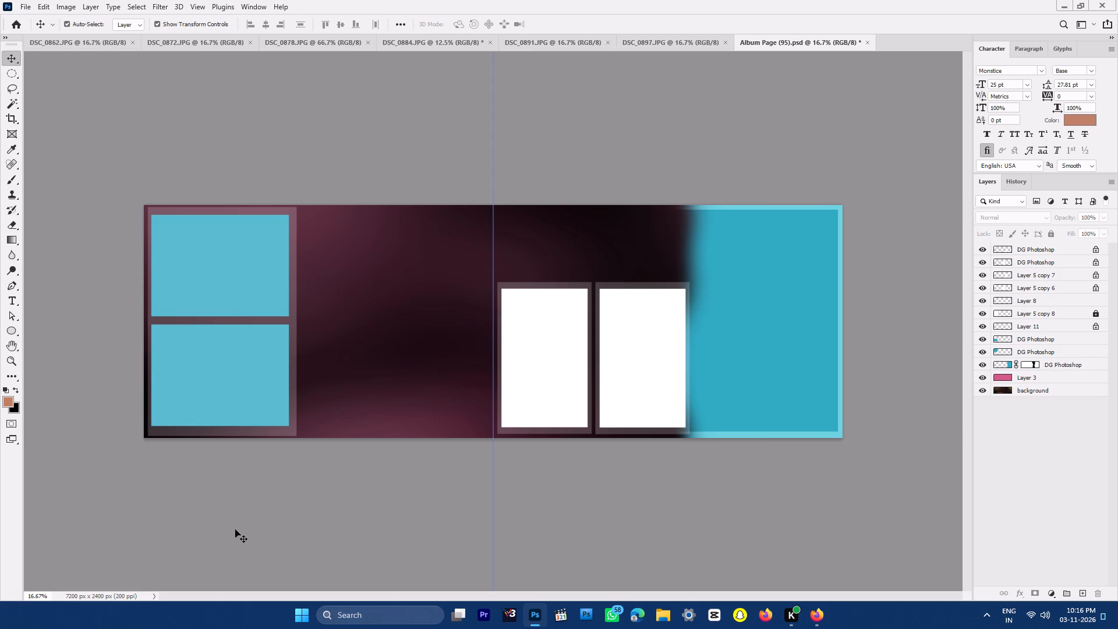
click(515, 507)
Open the bride cutout file DSC_1117 from folder 40 on drive D.
key(ctrl+o)
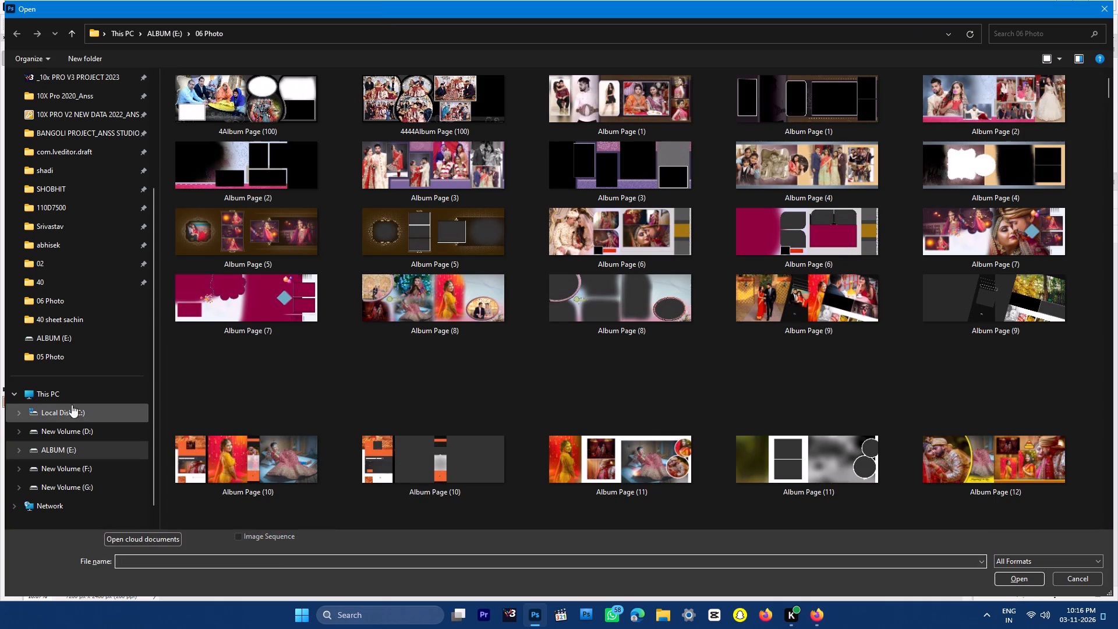
click(59, 281)
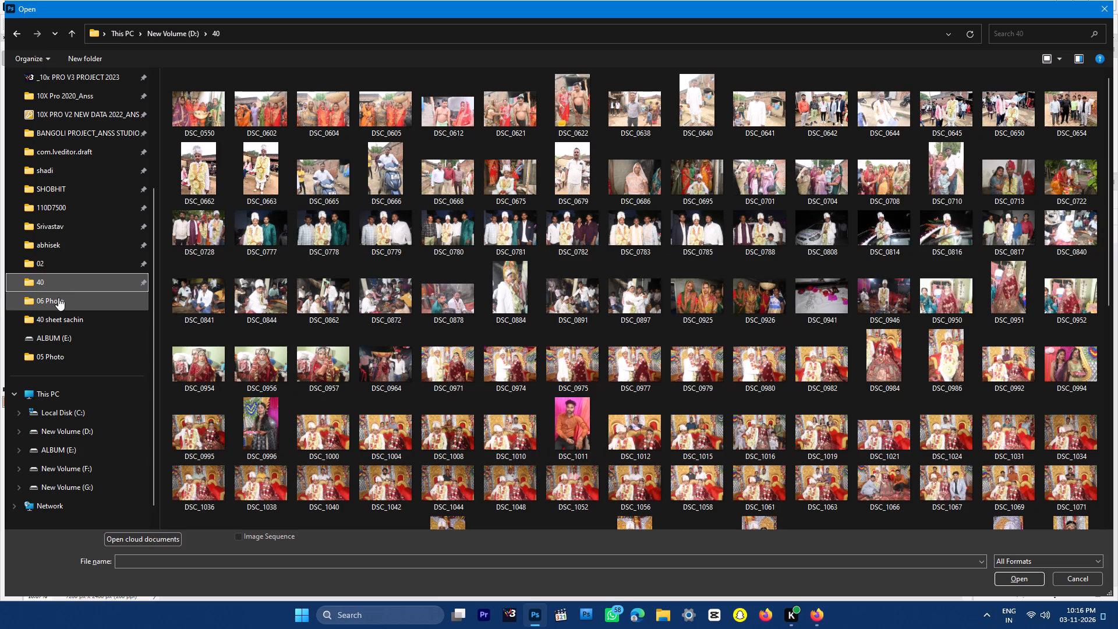
drag(1108, 130, 1108, 188)
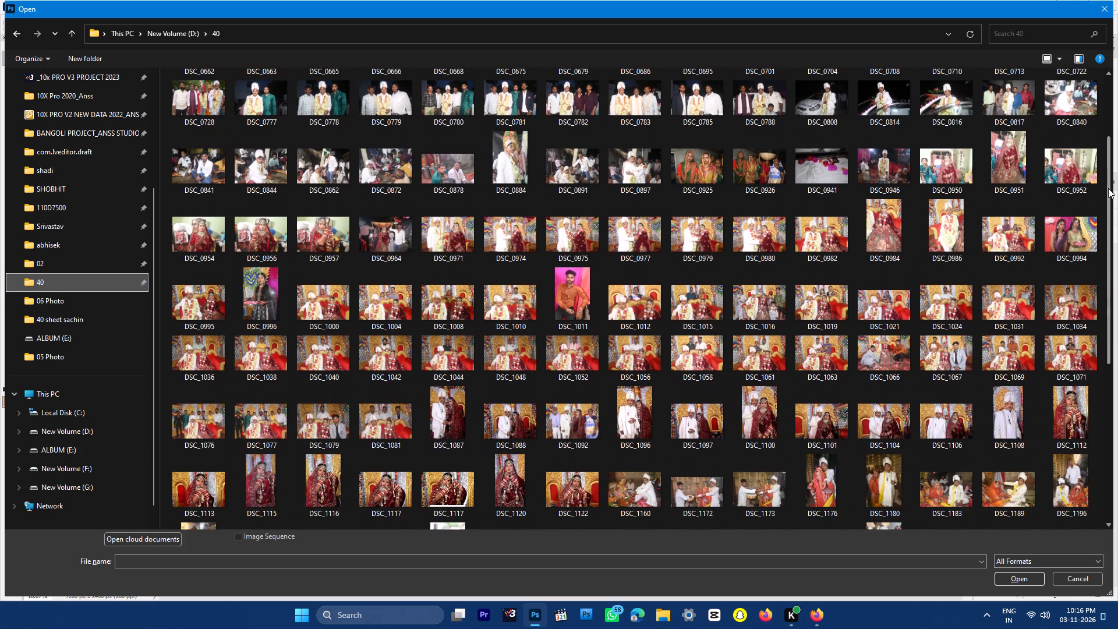
drag(1108, 188, 1108, 206)
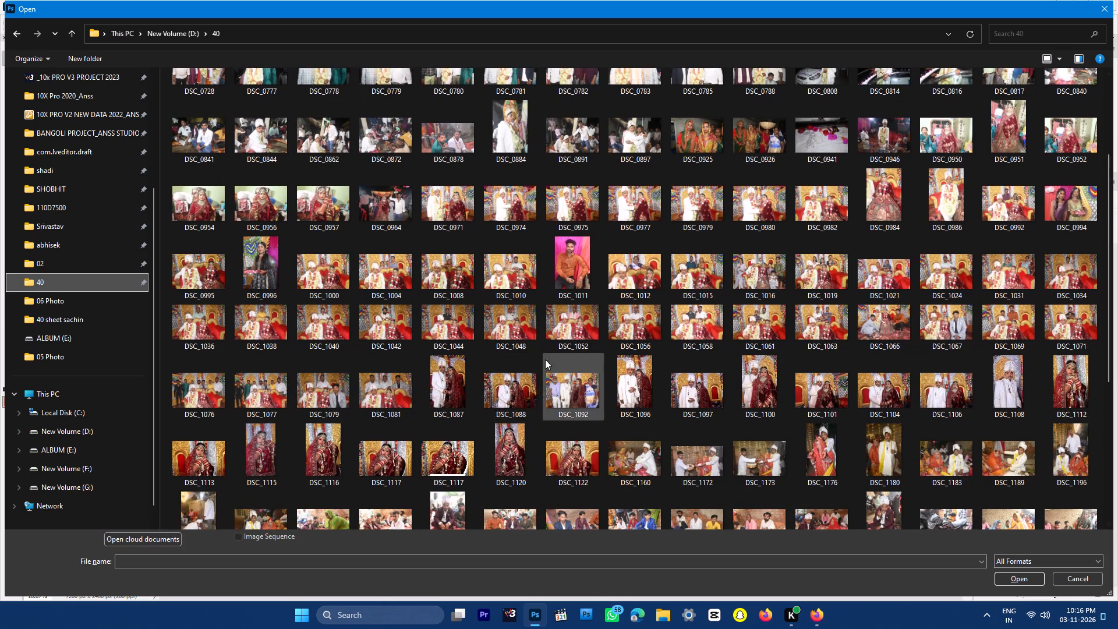
click(450, 456)
key(Return)
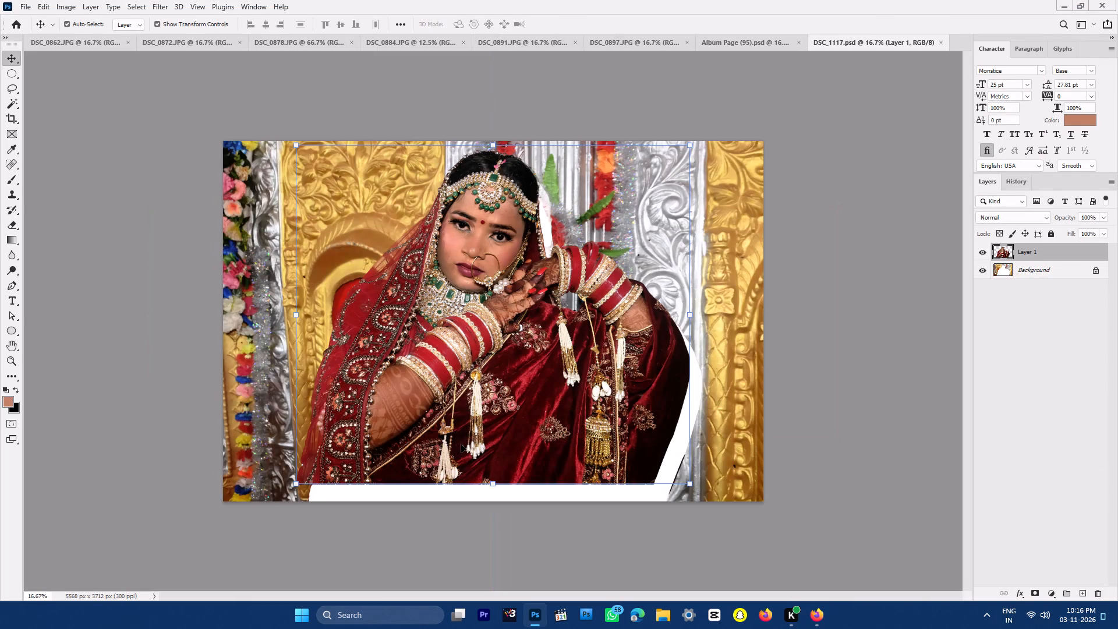
Cut the whole bride image from Layer 1 of DSC_1117 and close that document without saving.
key(ctrl+a)
key(ctrl+x)
key(ctrl+w)
key(Right)
key(Return)
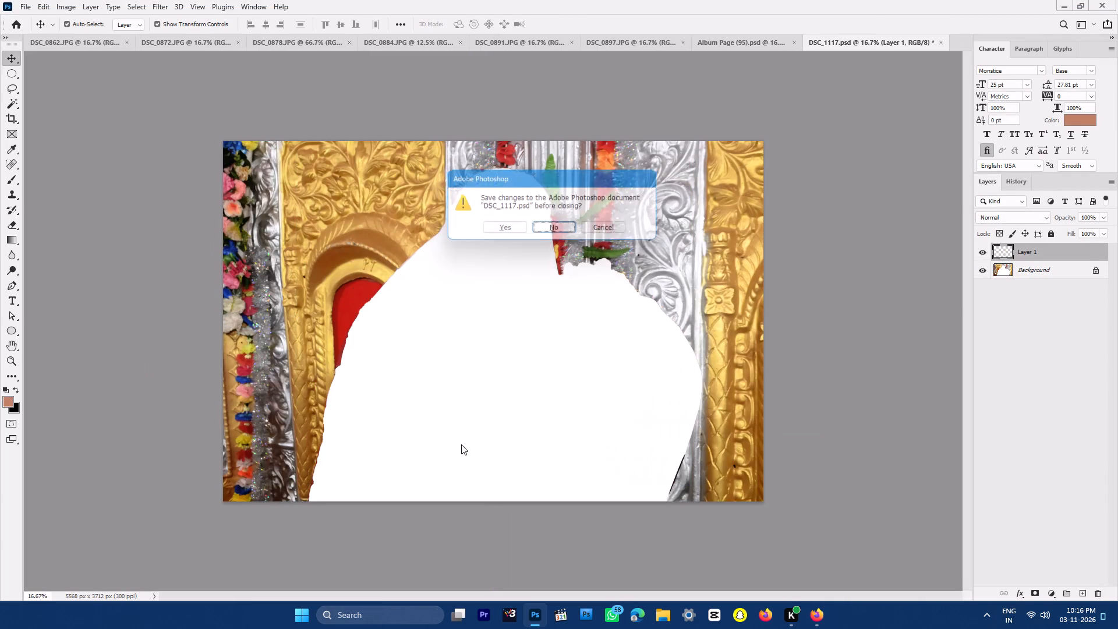
Paste the DSC_1117 bride cutout above Layer 3 in Album Page (95), scale it down and position it behind the two white frames.
key(v)
click(540, 249)
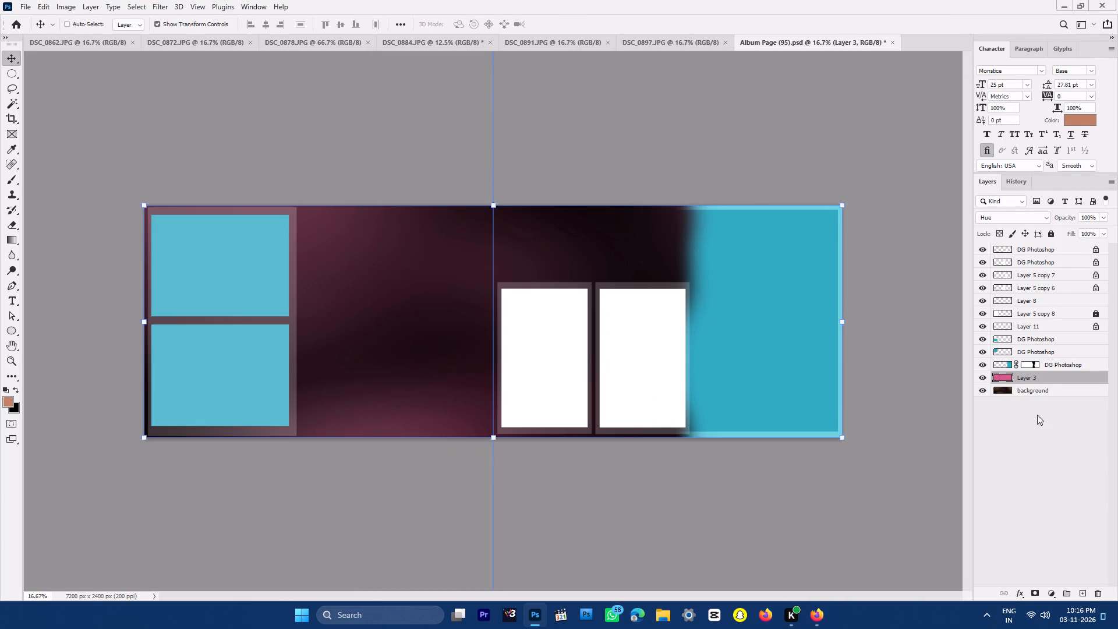
key(ctrl+v)
key(ctrl+t)
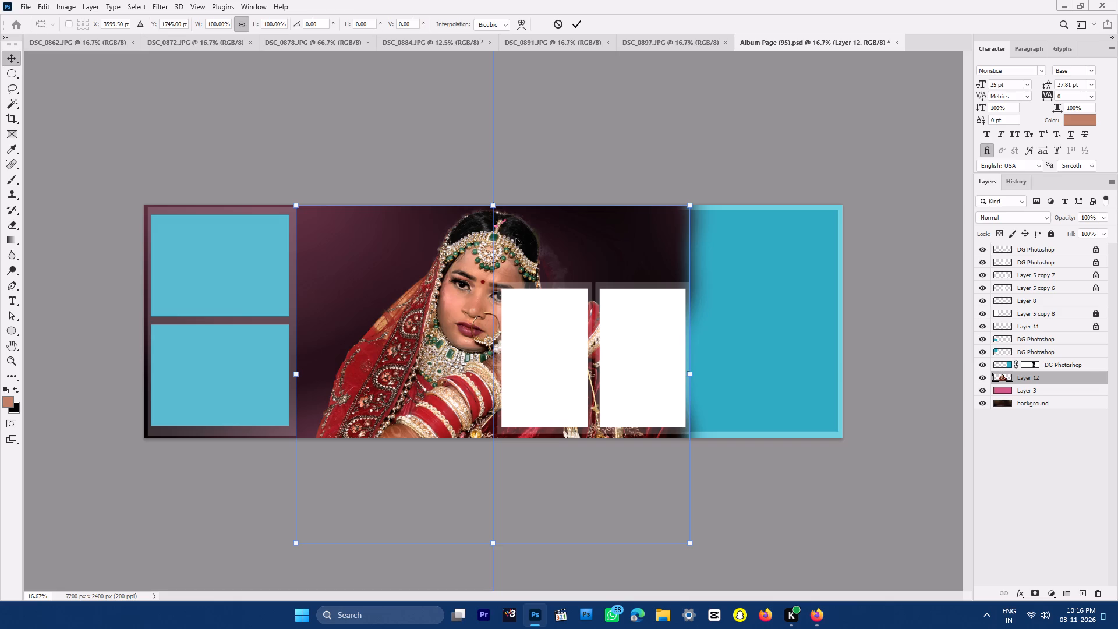
drag(514, 258, 615, 194)
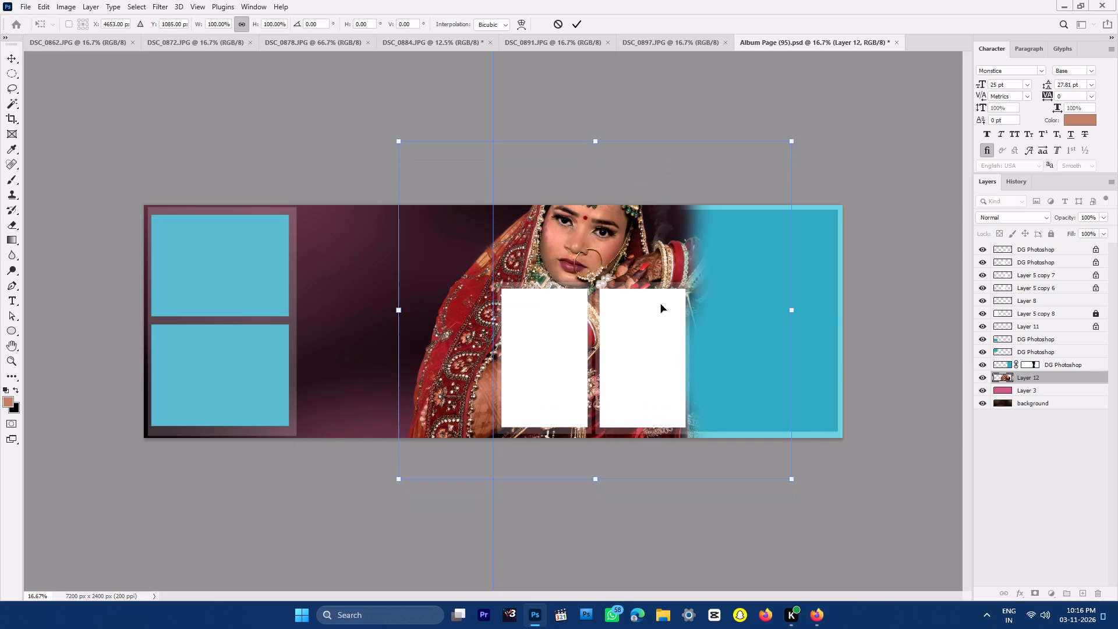
alt+drag(593, 482, 595, 424)
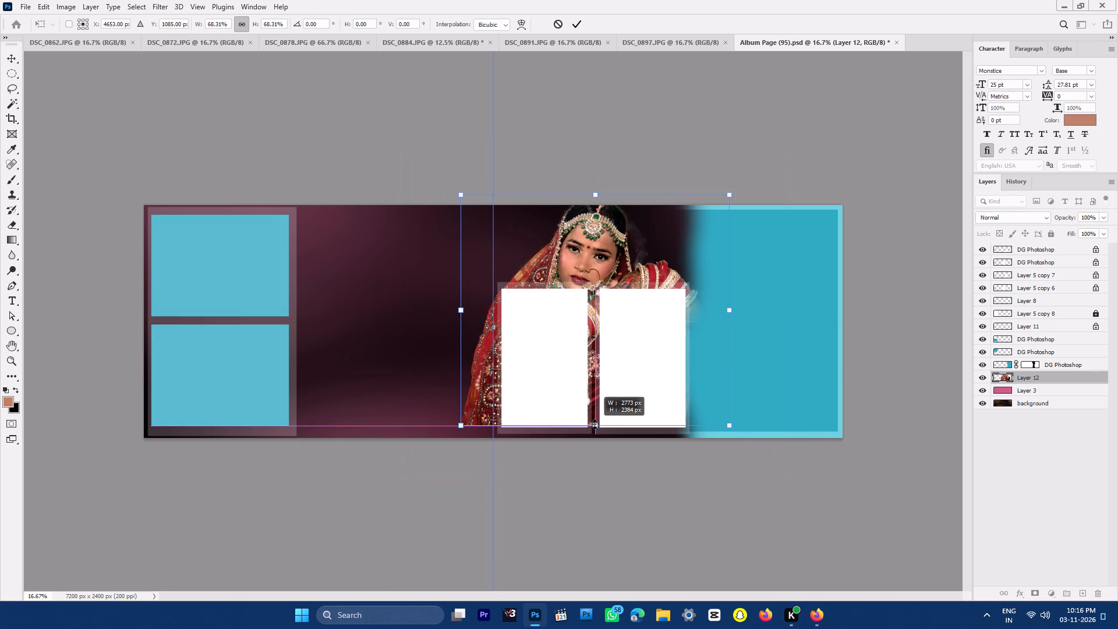
alt+drag(595, 424, 597, 435)
drag(602, 358, 600, 335)
key(Return)
Soften the bride on Layer 12 with a 900 px soft eraser, erasing her outer veil and the body around and below the white frames.
key(e)
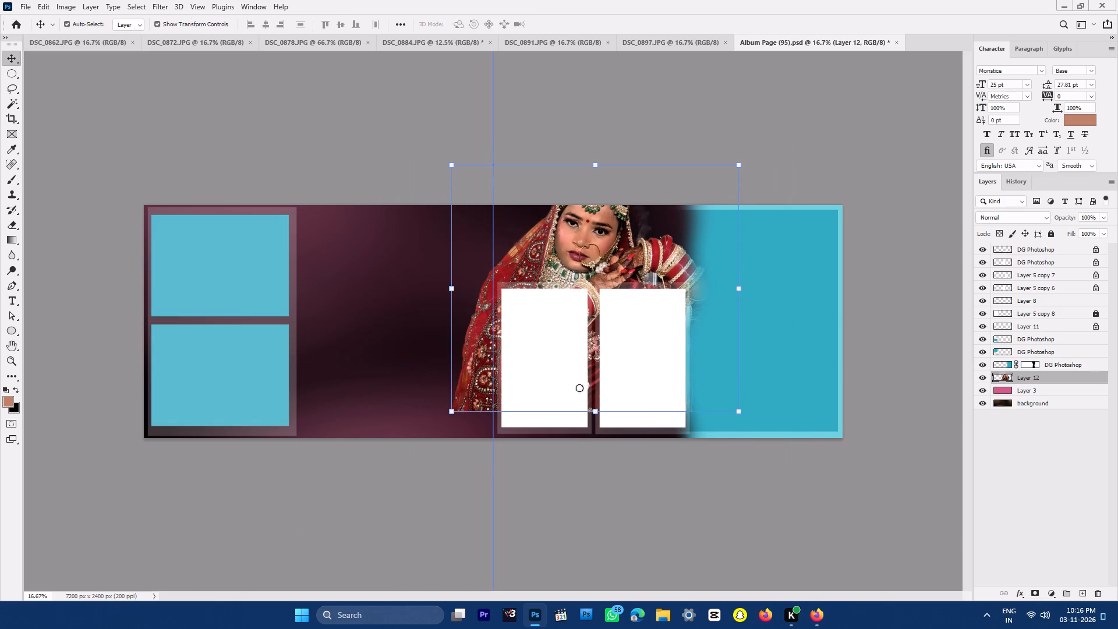
key(e)
key(bracketright)
key(bracketright)
key(bracketright)
key(bracketright)
key(bracketright)
key(bracketright)
key(bracketright)
key(bracketright)
key(bracketright)
key(bracketright)
key(bracketright)
key(bracketright)
key(bracketright)
key(bracketright)
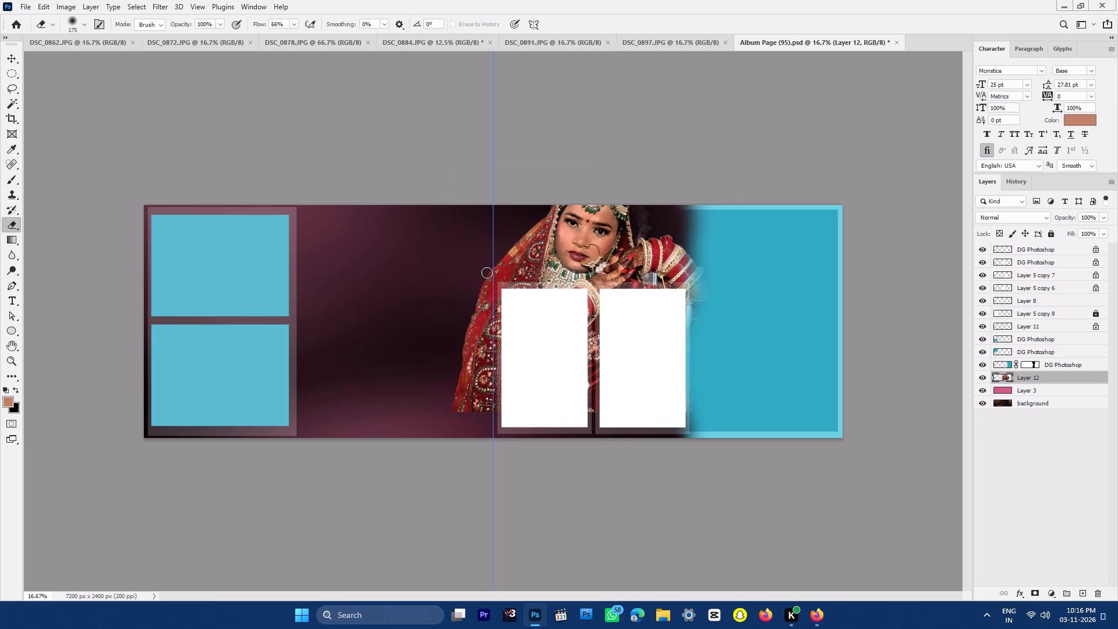
key(bracketleft)
key(bracketleft)
drag(459, 268, 469, 411)
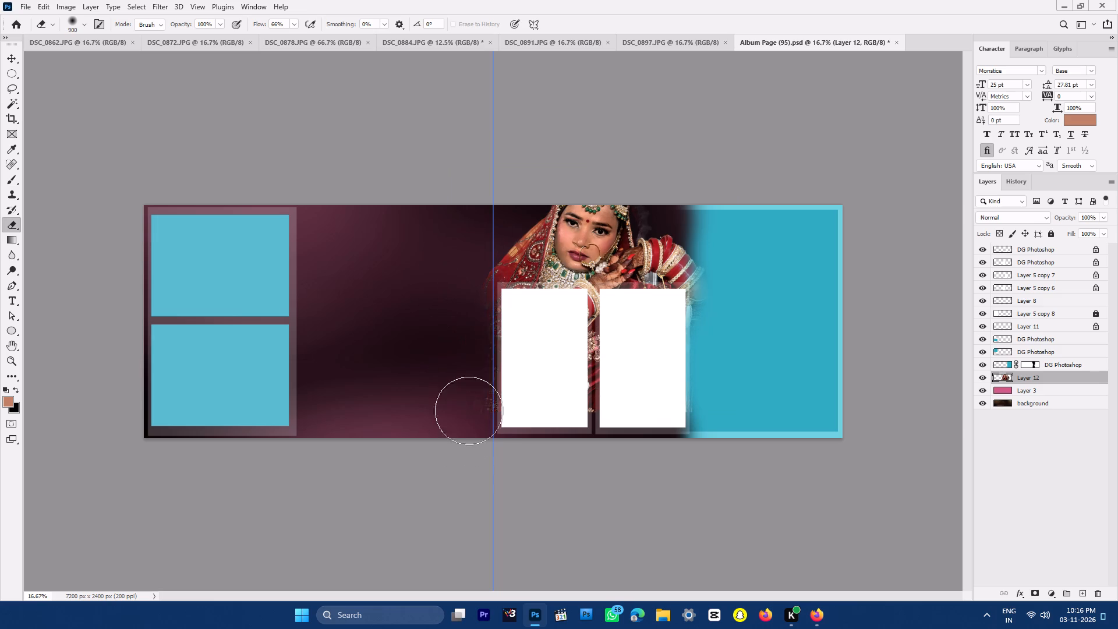
drag(469, 411, 574, 386)
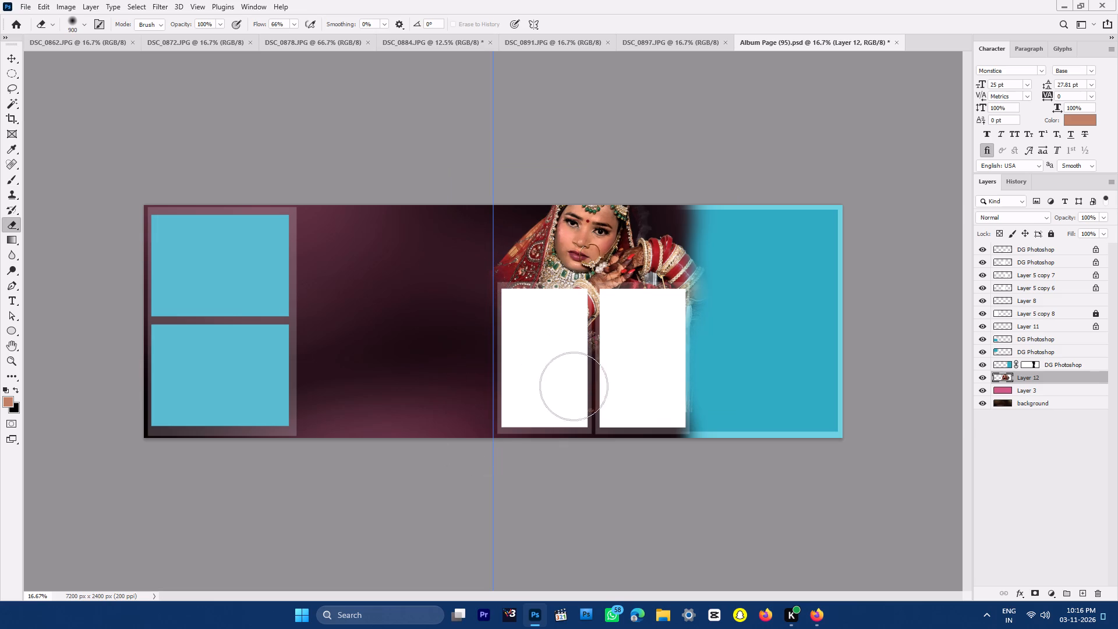
drag(574, 386, 726, 390)
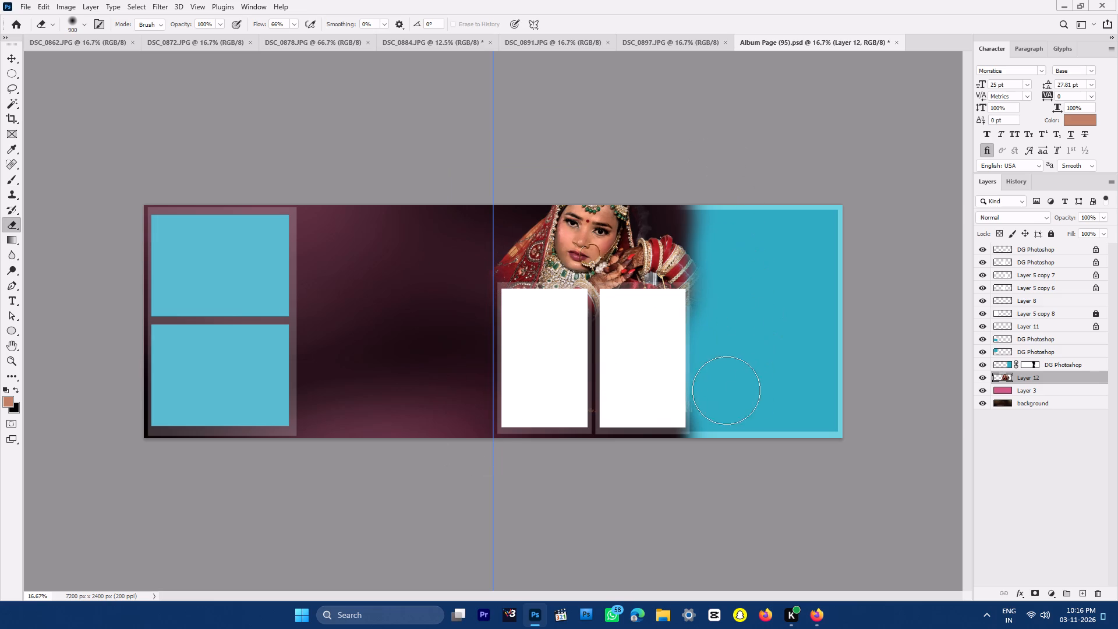
drag(726, 390, 727, 336)
Blend the bride on Layer 12 into the background with Luminosity mode, 52% fill and 78% opacity, and leave no layer selected.
click(1102, 218)
click(1027, 218)
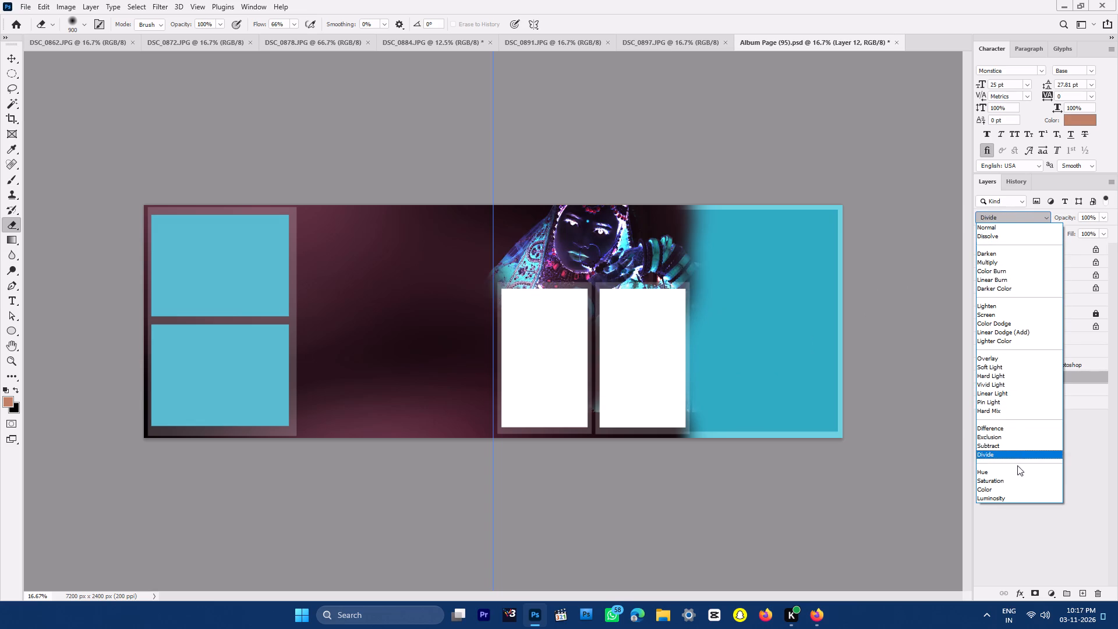
click(1016, 494)
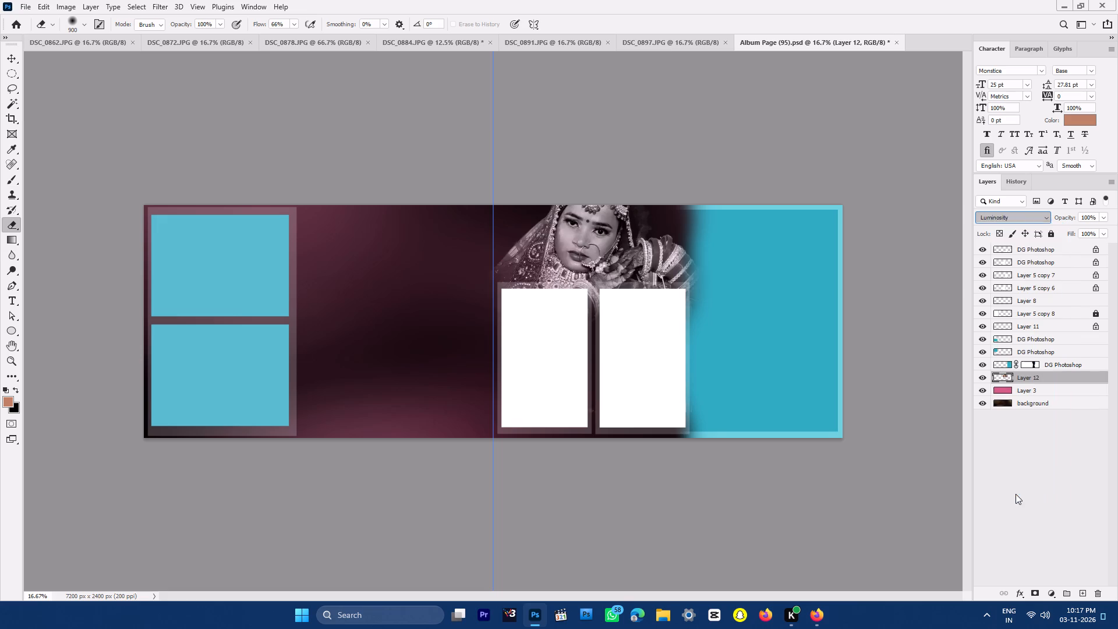
click(1103, 232)
click(1074, 248)
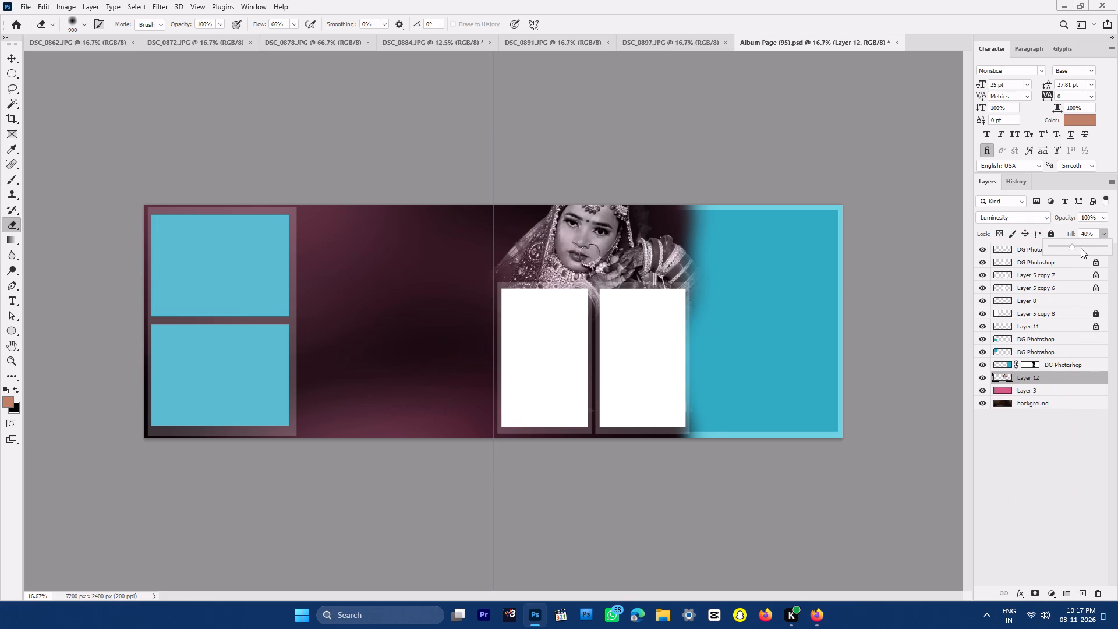
click(1092, 246)
click(1085, 245)
click(1083, 245)
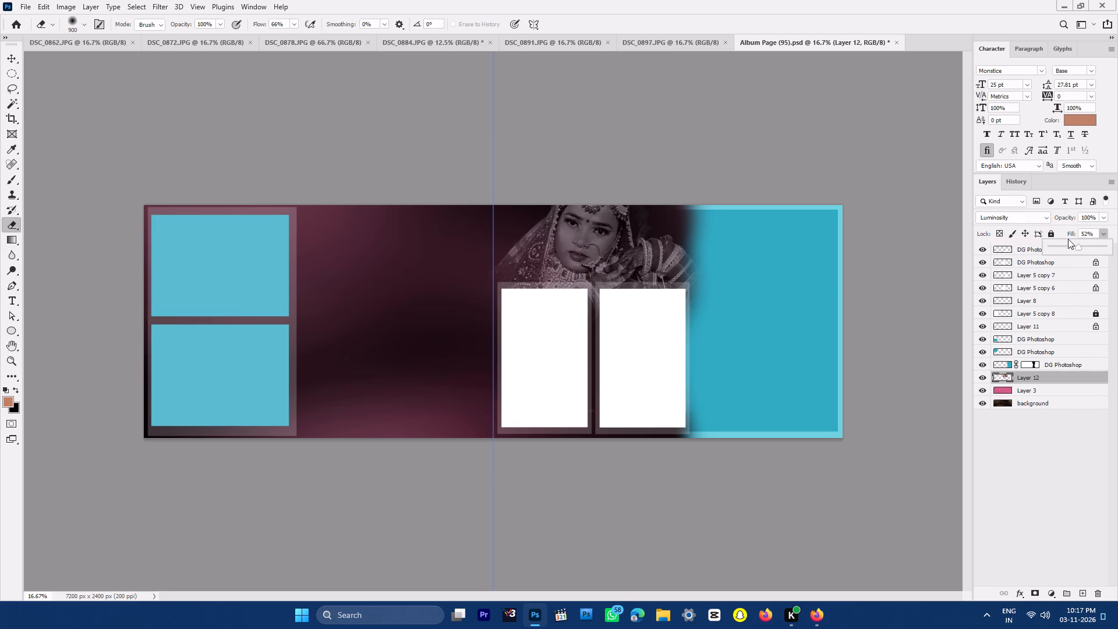
click(1009, 219)
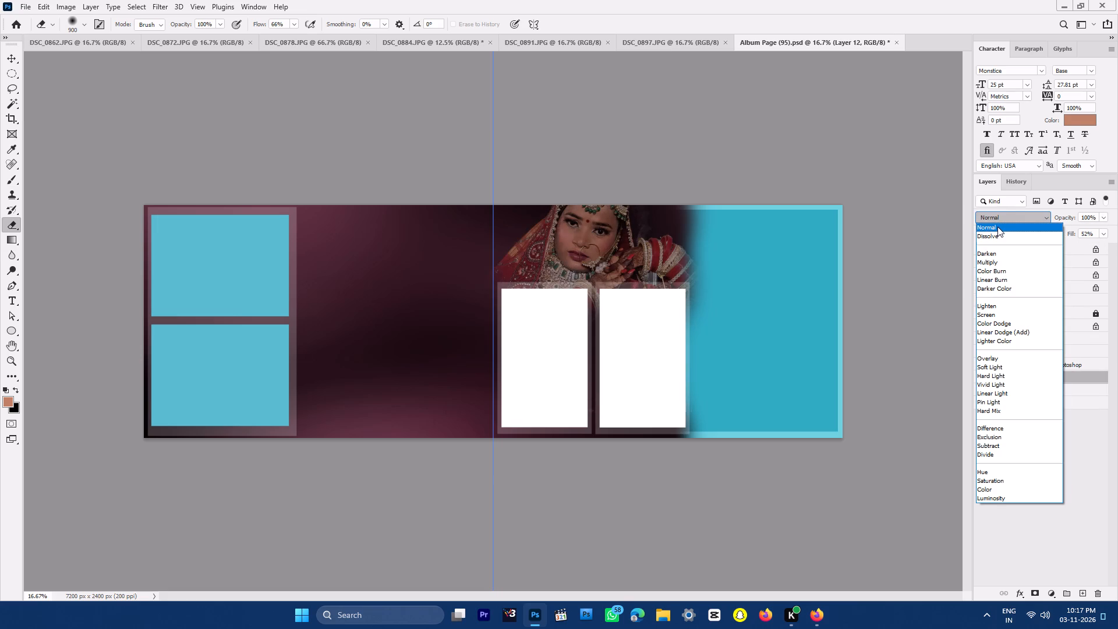
click(993, 499)
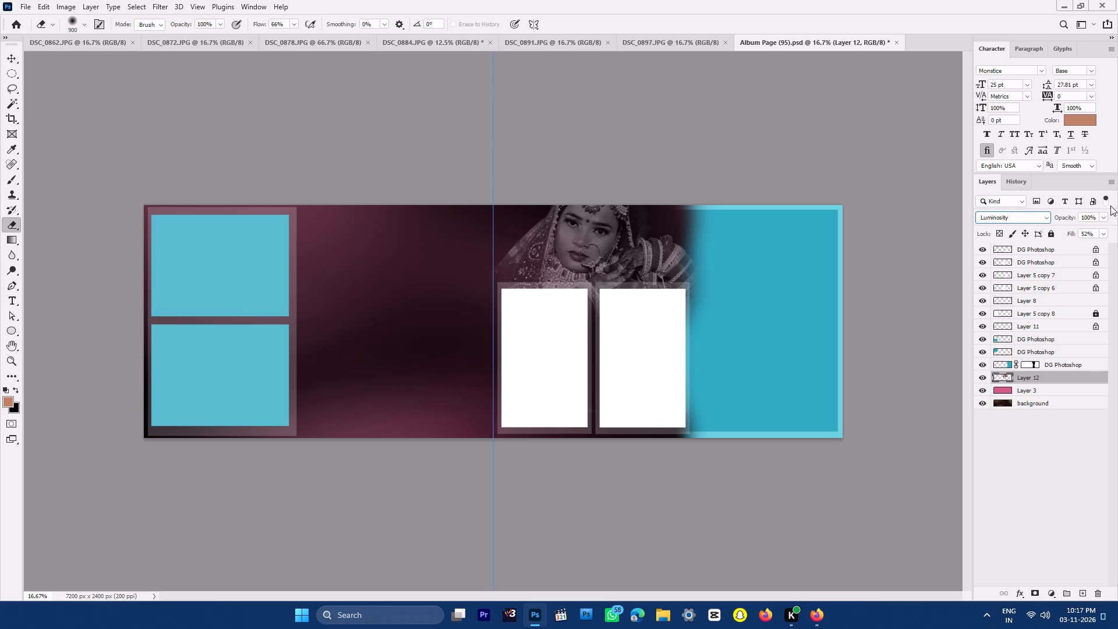
click(1102, 221)
click(1092, 229)
click(1092, 229)
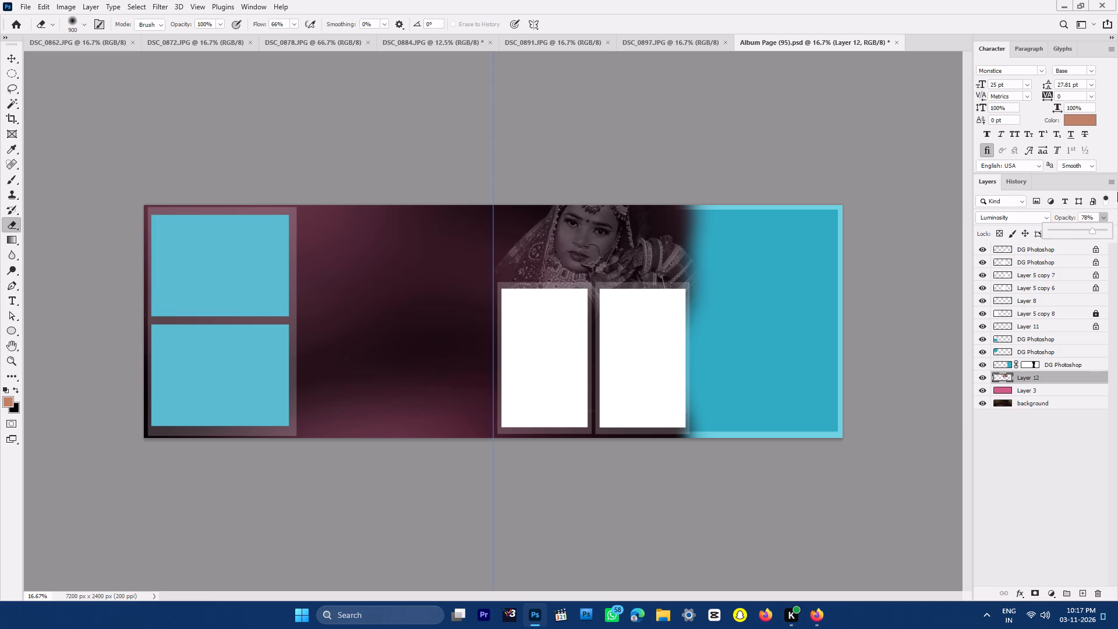
click(12, 55)
click(151, 103)
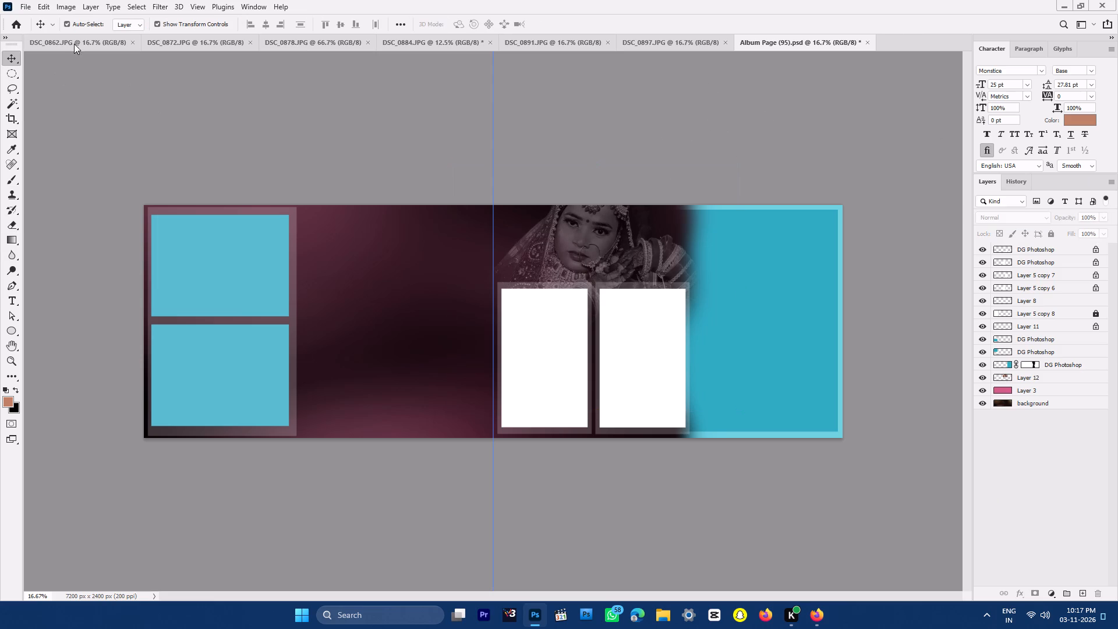
Review the open wedding photos DSC_0862 through DSC_0897 to judge which suit the sheet's frames.
click(61, 43)
click(197, 47)
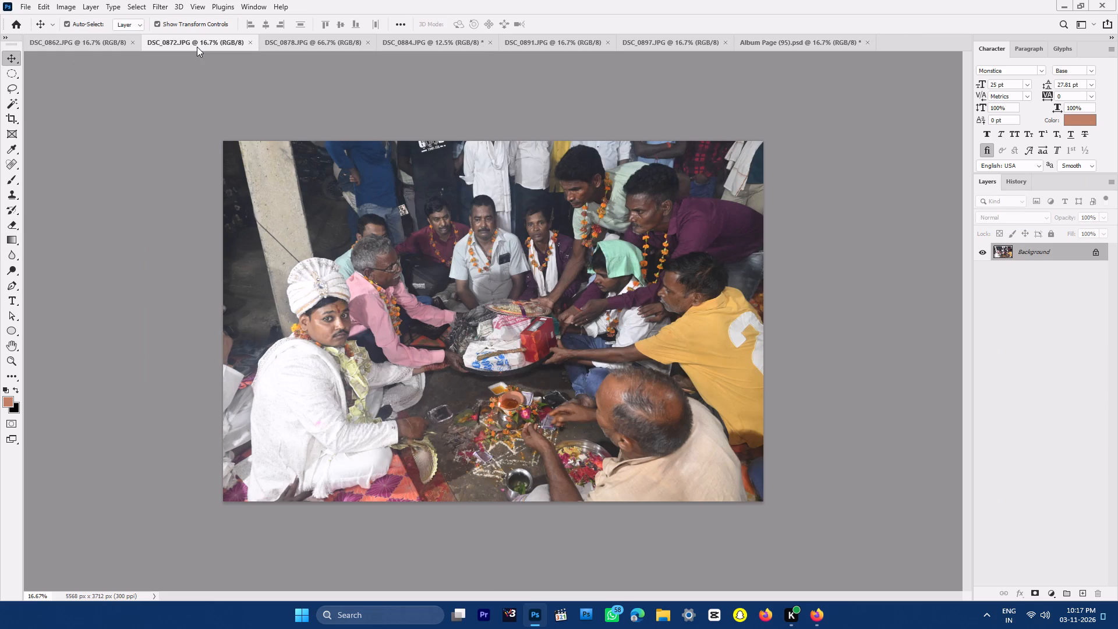
click(303, 40)
click(448, 44)
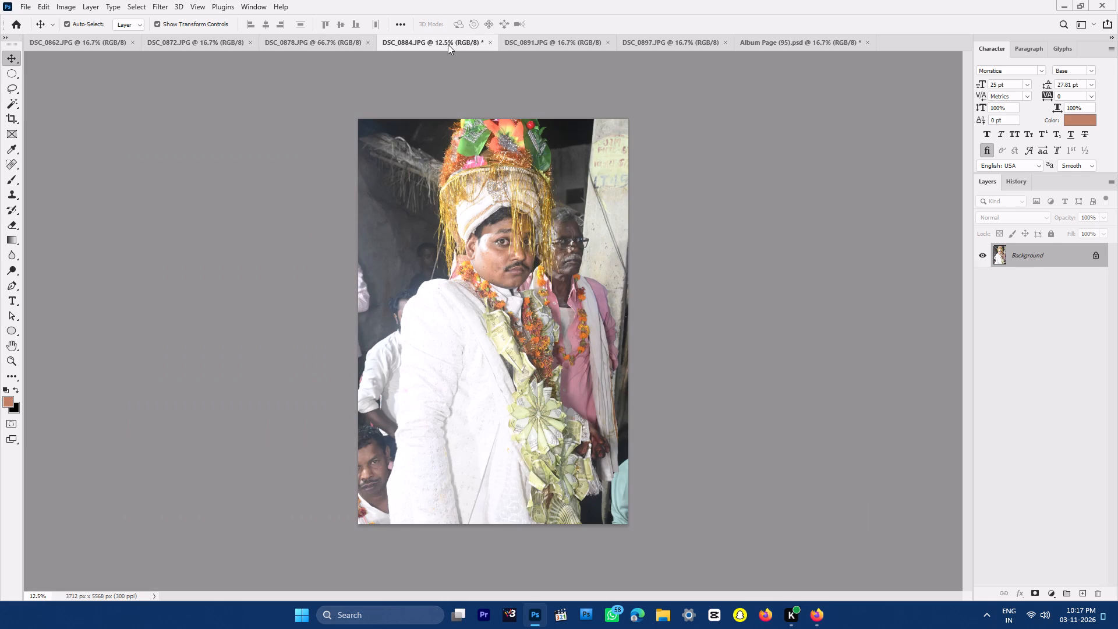
click(560, 47)
click(667, 46)
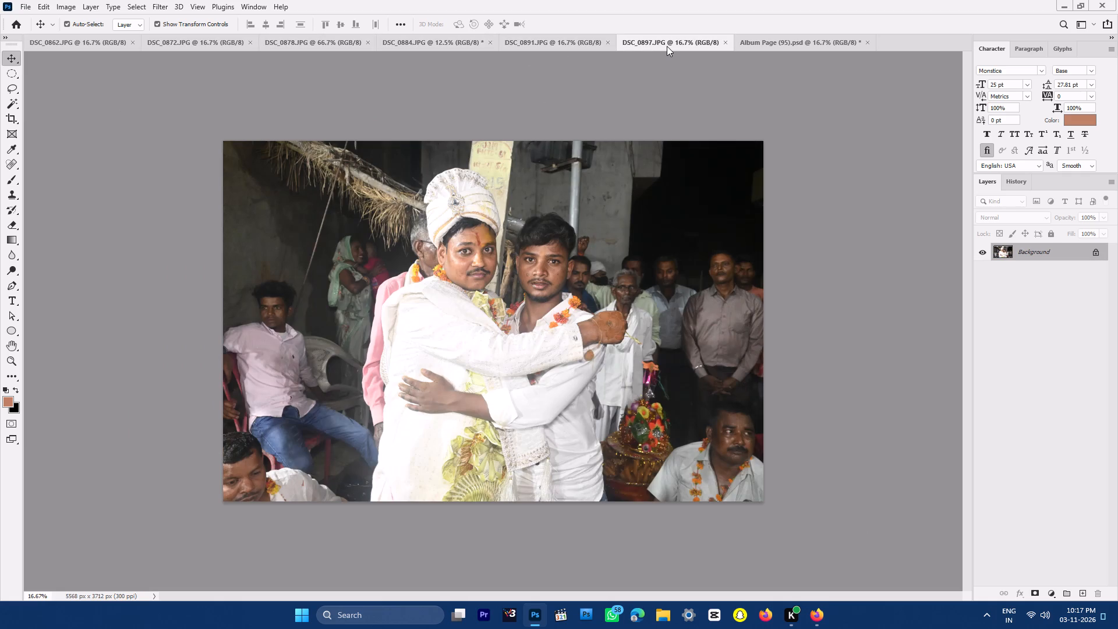
click(548, 361)
In Album Page (95), shorten the second white frame and its translucent border, Layer 5 copy 7, by lowering their top edges.
click(775, 45)
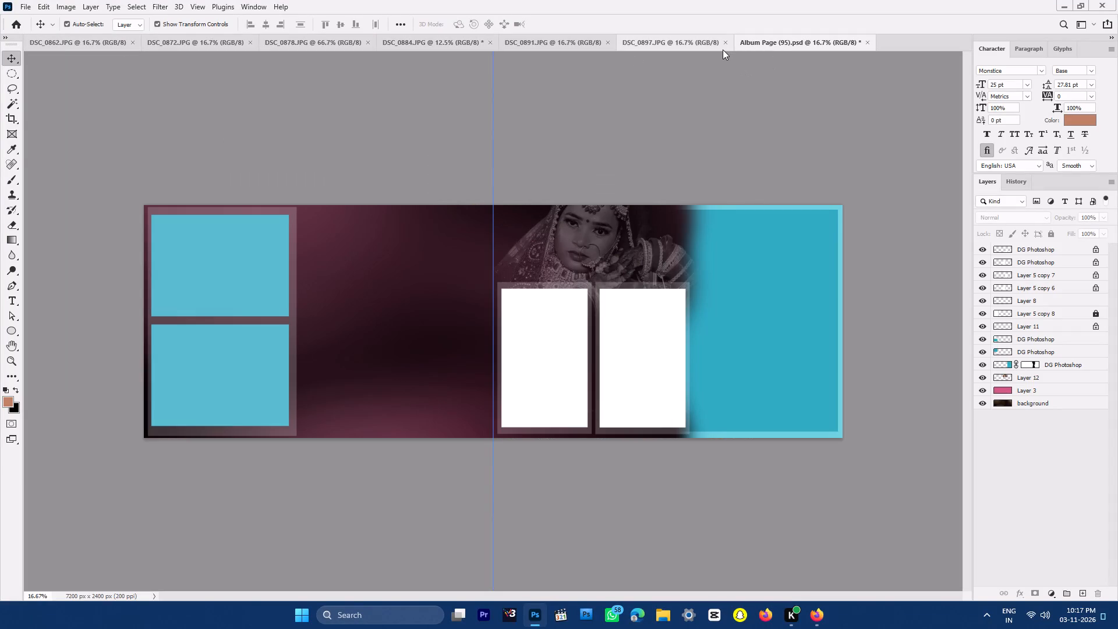
key(space)
ctrl+drag(622, 286, 636, 337)
drag(643, 334, 522, 280)
click(696, 348)
shift+drag(681, 275, 682, 309)
key(Return)
click(692, 296)
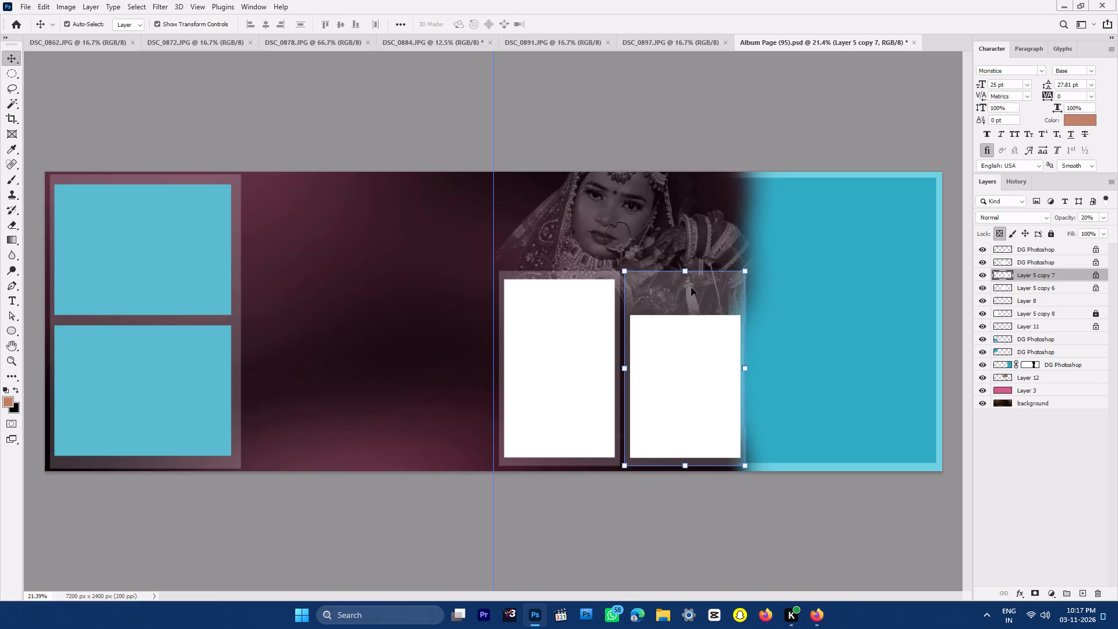
shift+drag(688, 274, 689, 308)
key(Return)
key(Return)
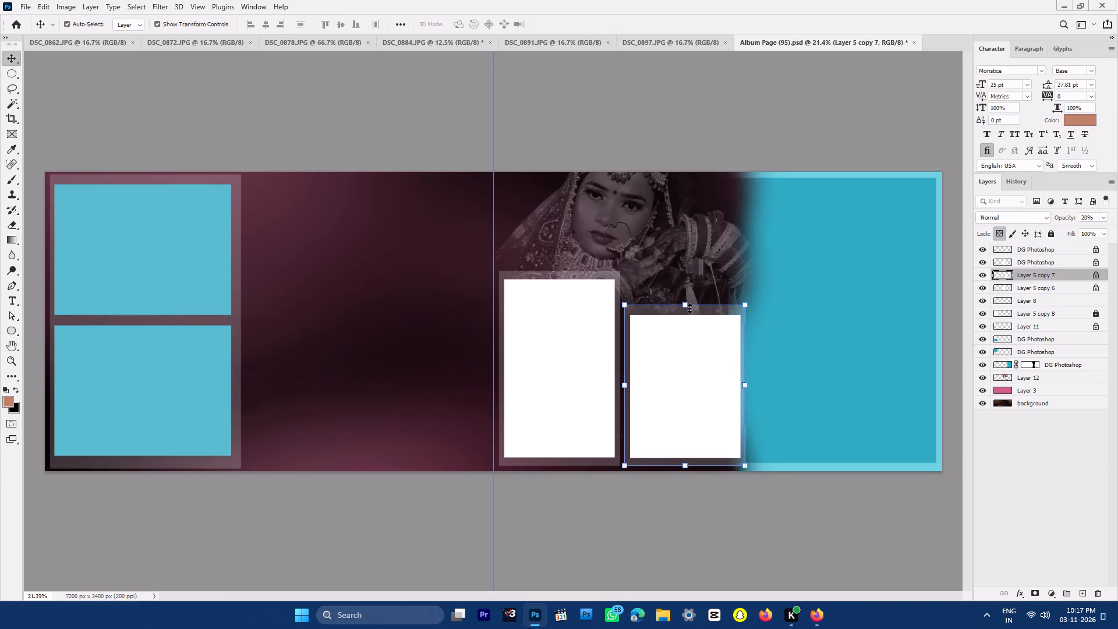
click(677, 257)
key(ctrl+0)
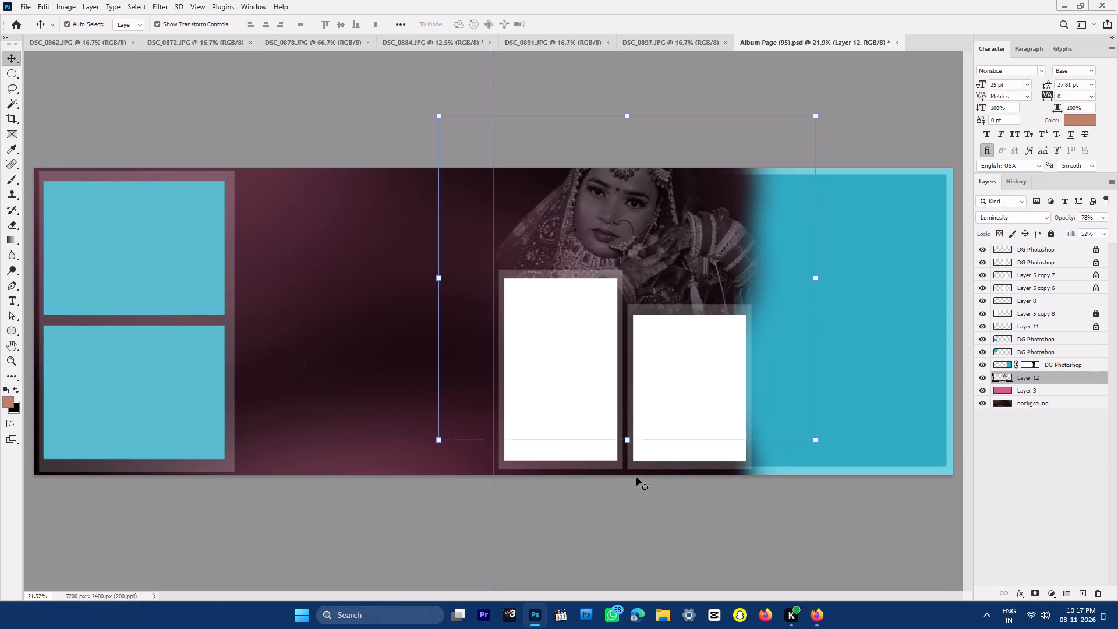
click(642, 500)
In DSC_0897, brush sampled skin tones over the groom's cheeks, forehead and nose with a soft 125 px brush at 55% opacity.
click(665, 41)
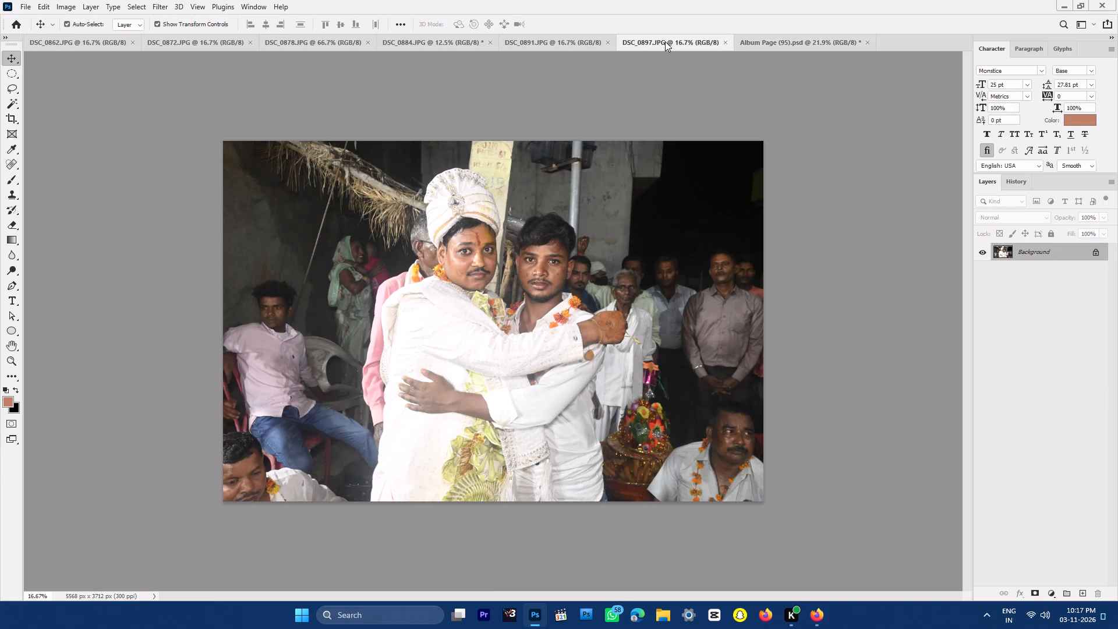
click(551, 250)
key(ctrl+space)
ctrl+drag(445, 232, 480, 338)
key(b)
key(b)
key(ctrl+space)
ctrl+drag(448, 252, 475, 313)
text(]]])
key(bracketright)
alt+click(457, 313)
drag(464, 309, 513, 333)
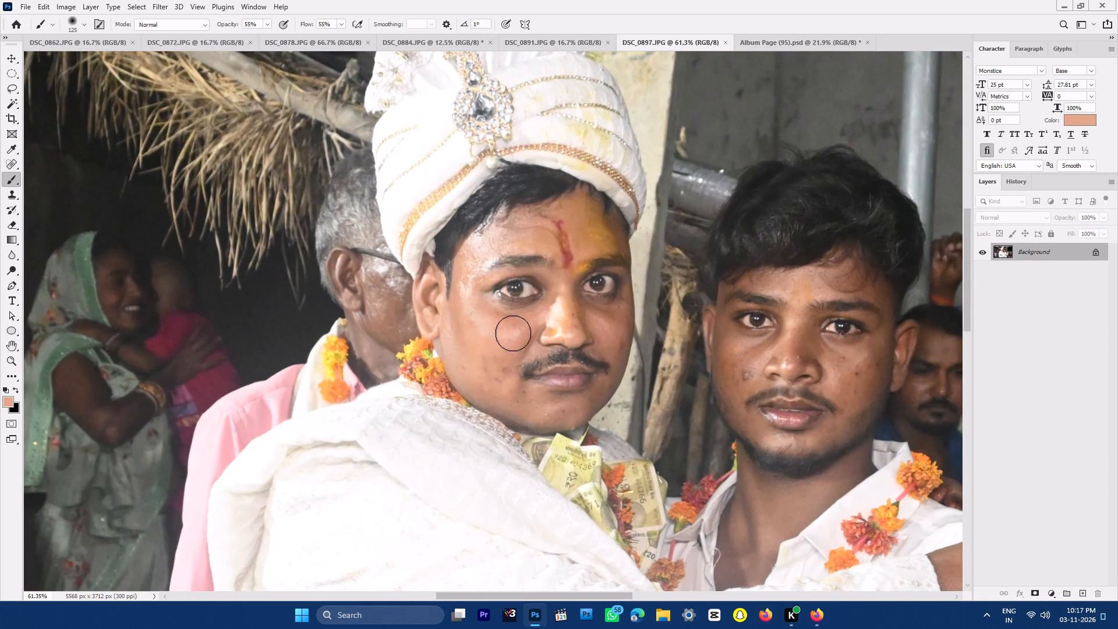
drag(513, 333, 529, 328)
alt+click(486, 325)
drag(466, 299, 516, 241)
alt+click(564, 279)
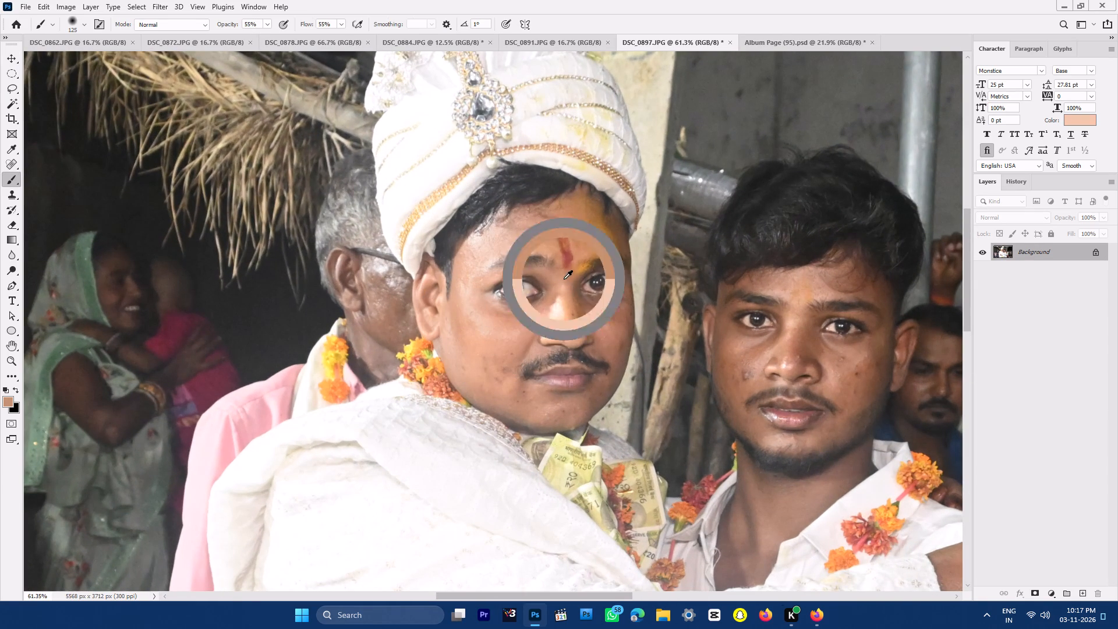
drag(560, 303, 543, 328)
Brush sampled skin tones over the cheeks of the man hugging the groom in DSC_0897.
key(ctrl+space)
ctrl+drag(627, 367, 584, 325)
key(ctrl+space)
ctrl+drag(759, 362, 783, 474)
alt+click(677, 368)
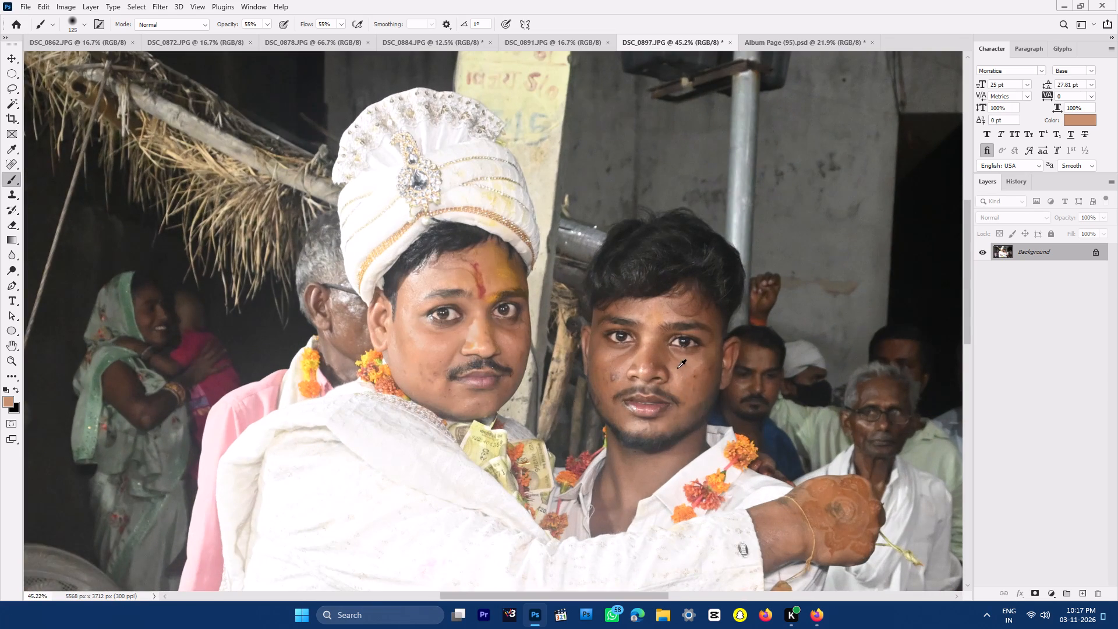
drag(702, 361, 702, 373)
alt+click(615, 367)
drag(614, 366, 613, 374)
Apply Selective Color to DSC_0897, lowering cyan in Reds, adding about 11% black in Blacks and increasing black in Whites.
key(ctrl+space)
key(ctrl+0)
key(alt+i)
text(as)
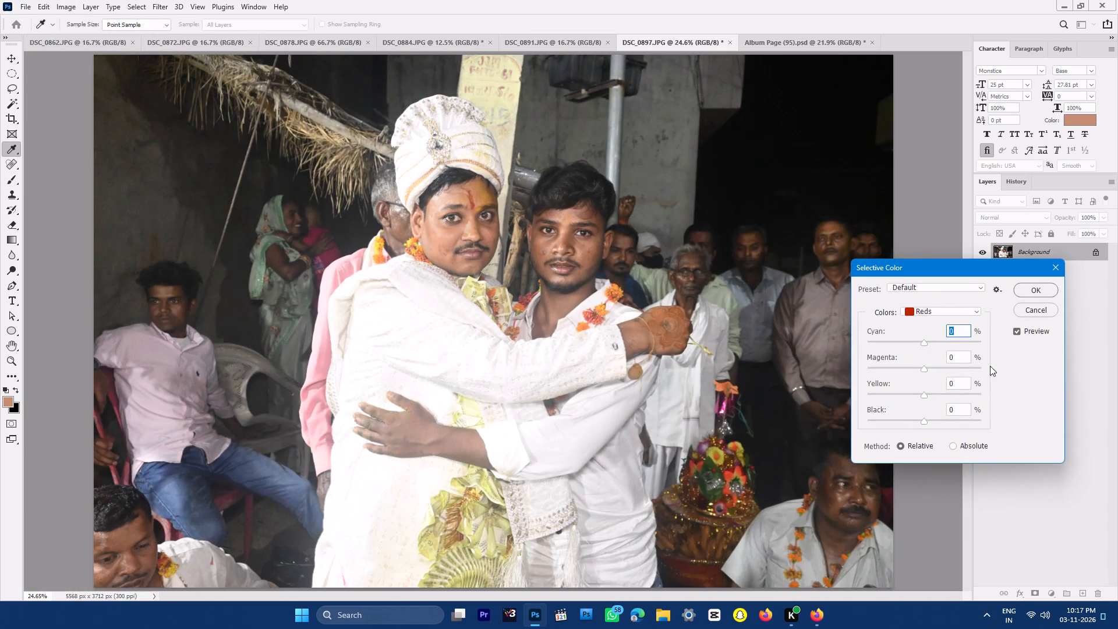
click(919, 344)
key(Down)
click(933, 313)
click(931, 408)
click(930, 422)
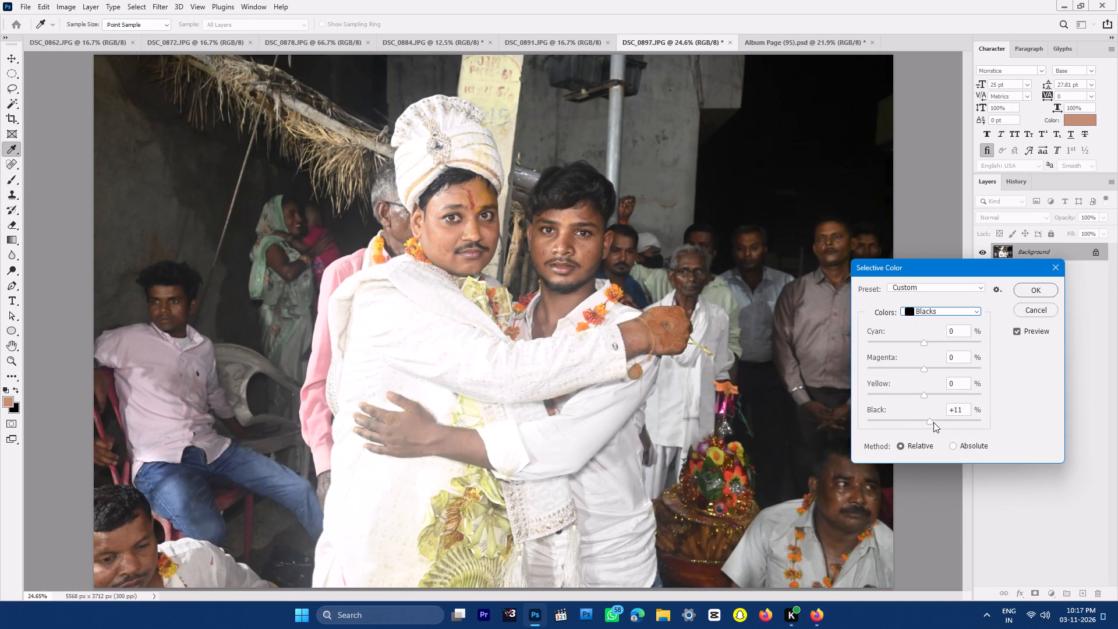
key(Down)
click(931, 308)
click(937, 396)
key(Up)
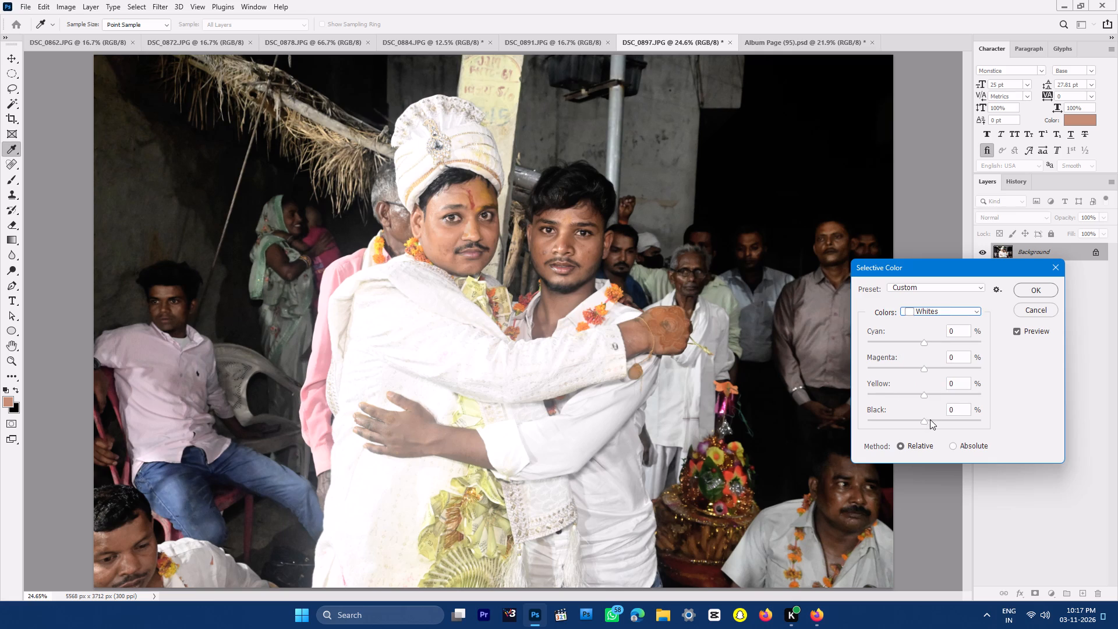
drag(933, 419, 940, 419)
key(Return)
Darken the groom's face in DSC_0897 with a slight Curves reduction inside an elliptical selection with 66 px feather.
key(m)
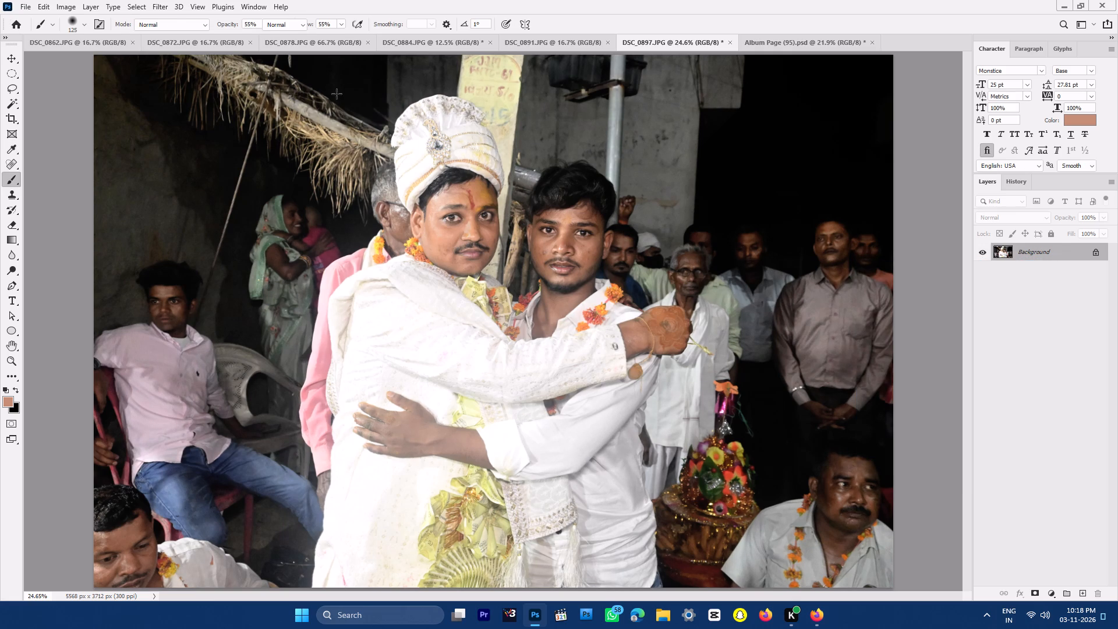
key(m)
drag(392, 164, 502, 284)
key(ctrl+alt+m)
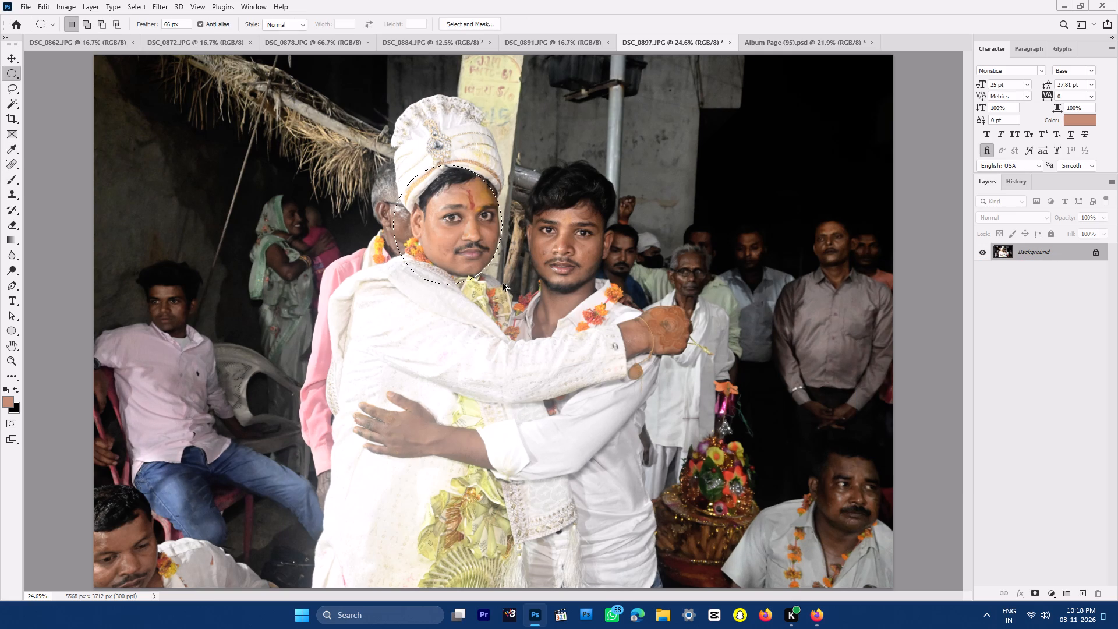
click(845, 216)
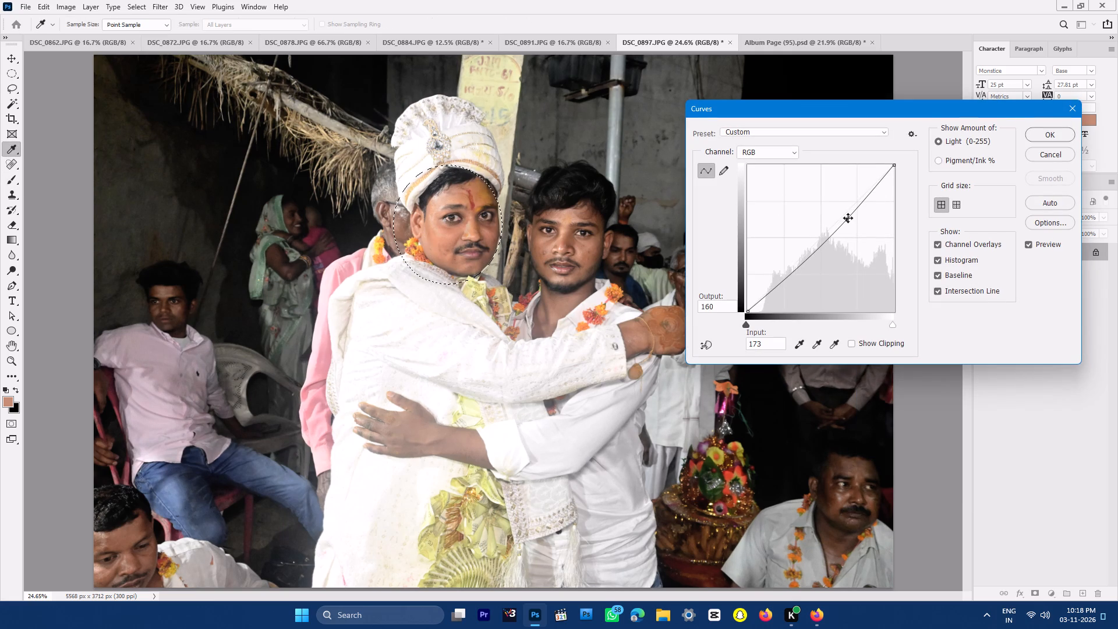
key(Down)
key(Down)
key(Down)
key(Down)
key(Return)
click(525, 192)
key(ctrl+d)
Run the two saved retouch actions on DSC_0897, fading the first one's effect to 76% opacity.
key(F7)
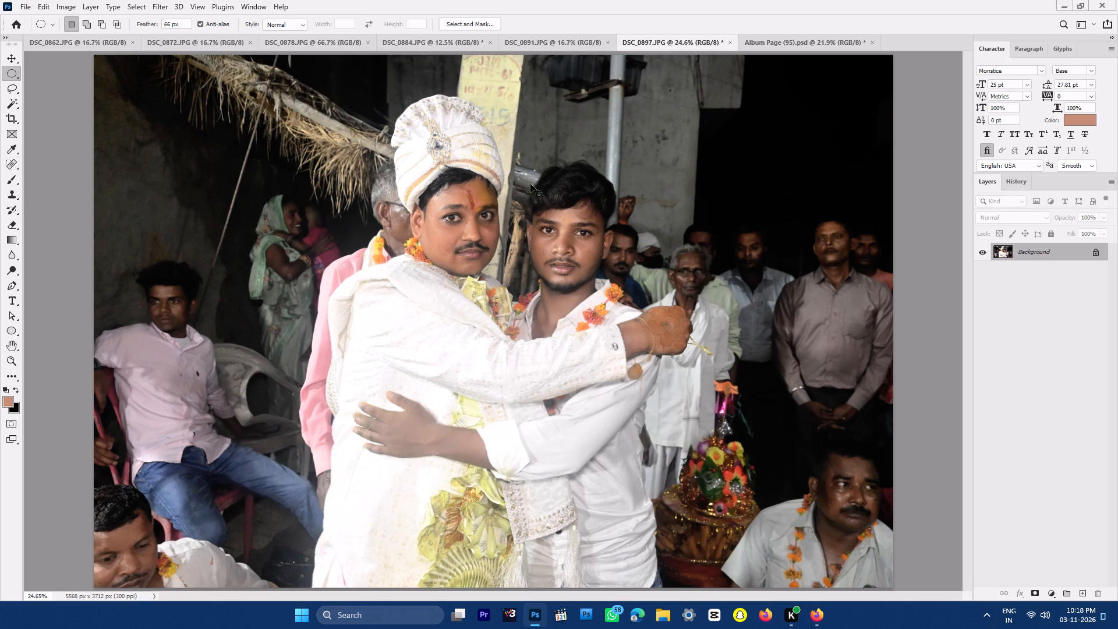
key(ctrl+shift+f)
drag(805, 392, 794, 395)
click(795, 398)
key(Return)
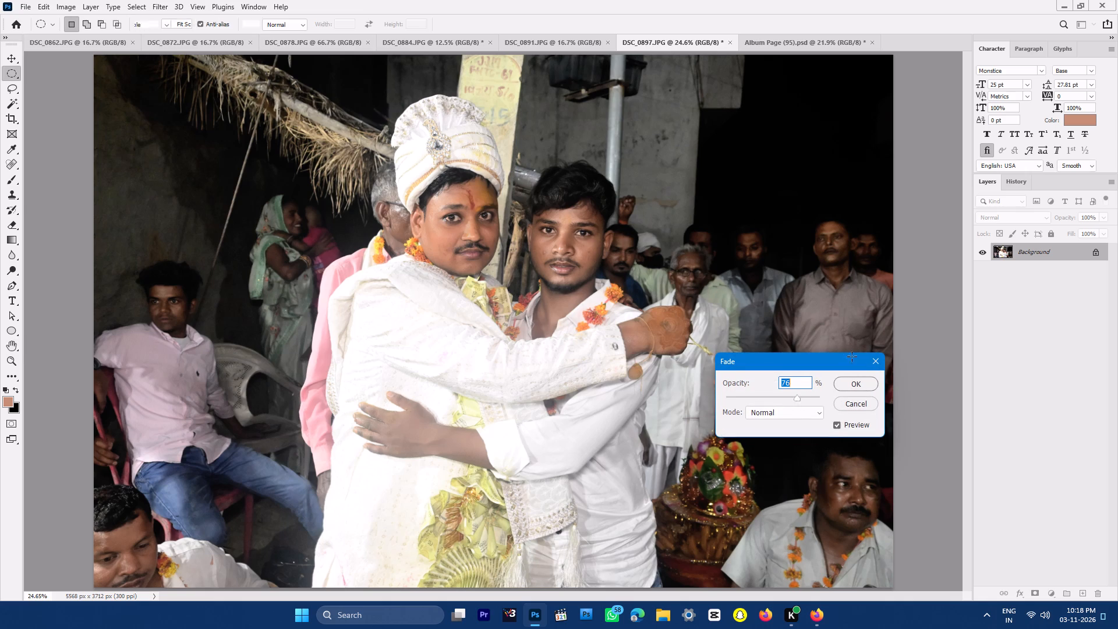
click(1011, 179)
click(990, 180)
key(F5)
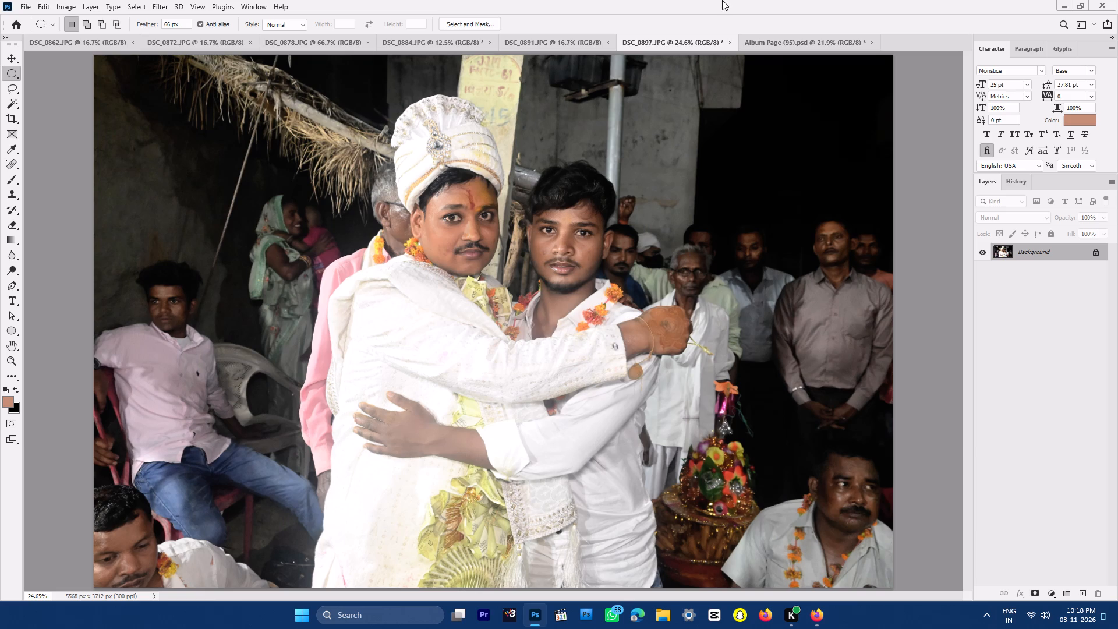
Apply Color Balance to DSC_0897, shifting the midtones slightly toward blue.
key(ctrl+b)
click(744, 375)
key(Down)
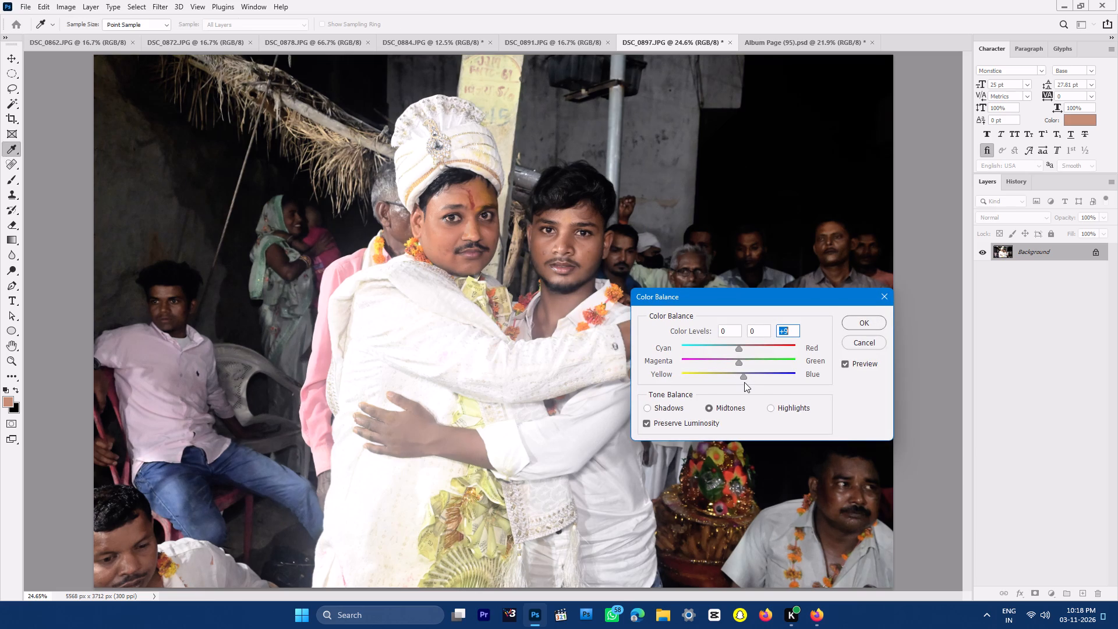
key(Down)
key(Down)
key(Down)
key(Down)
key(Return)
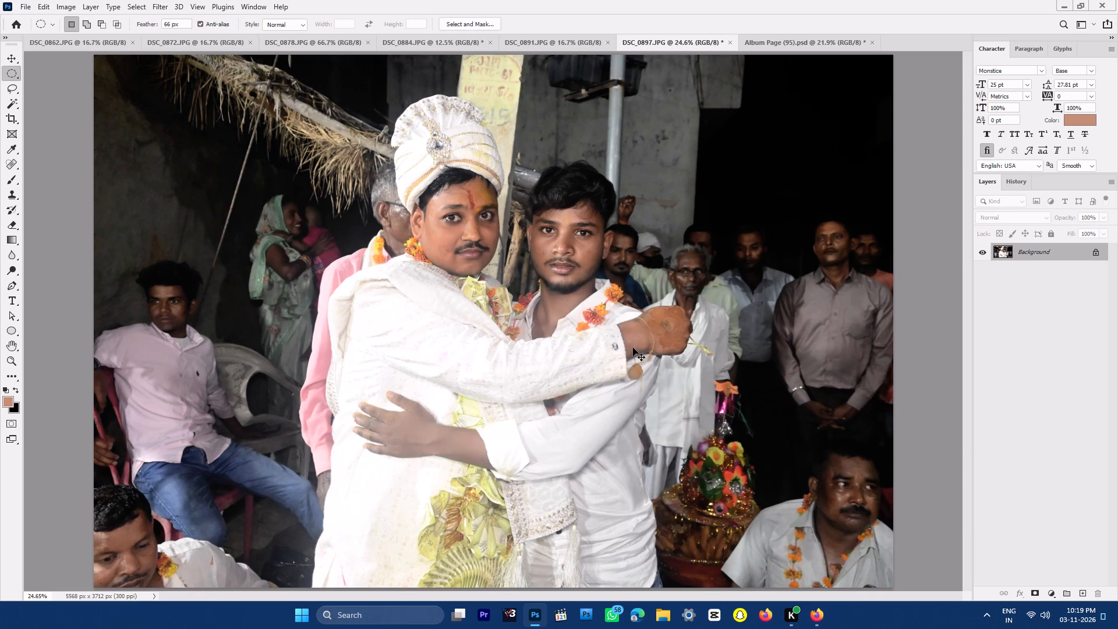
Apply the Camera Raw filter to DSC_0897 with Highlights lowered to about -24.
key(ctrl+shift+a)
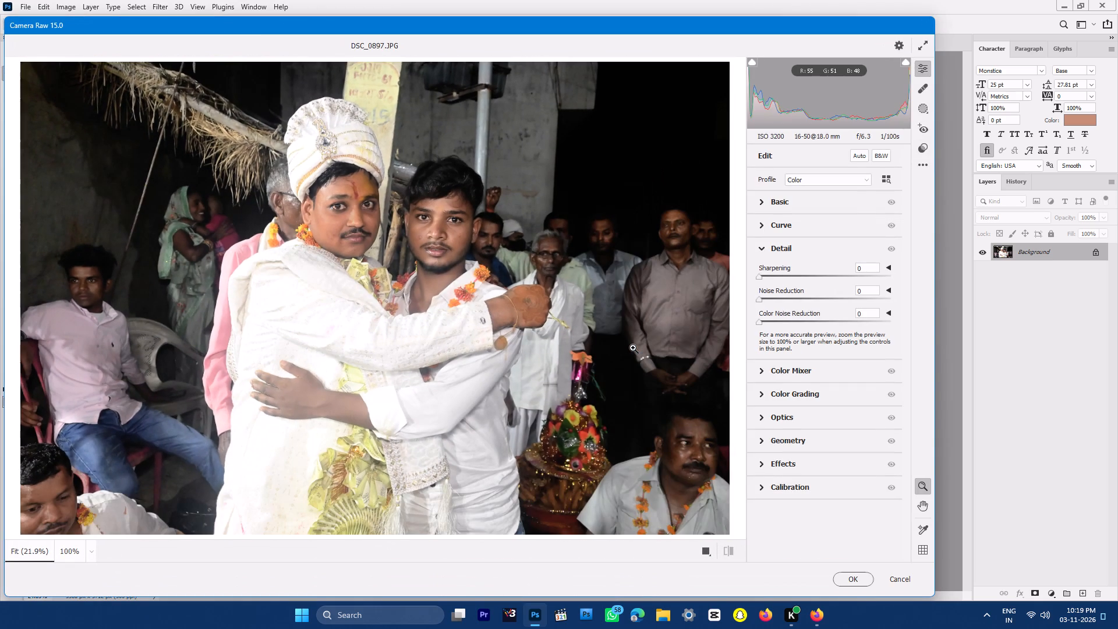
click(809, 205)
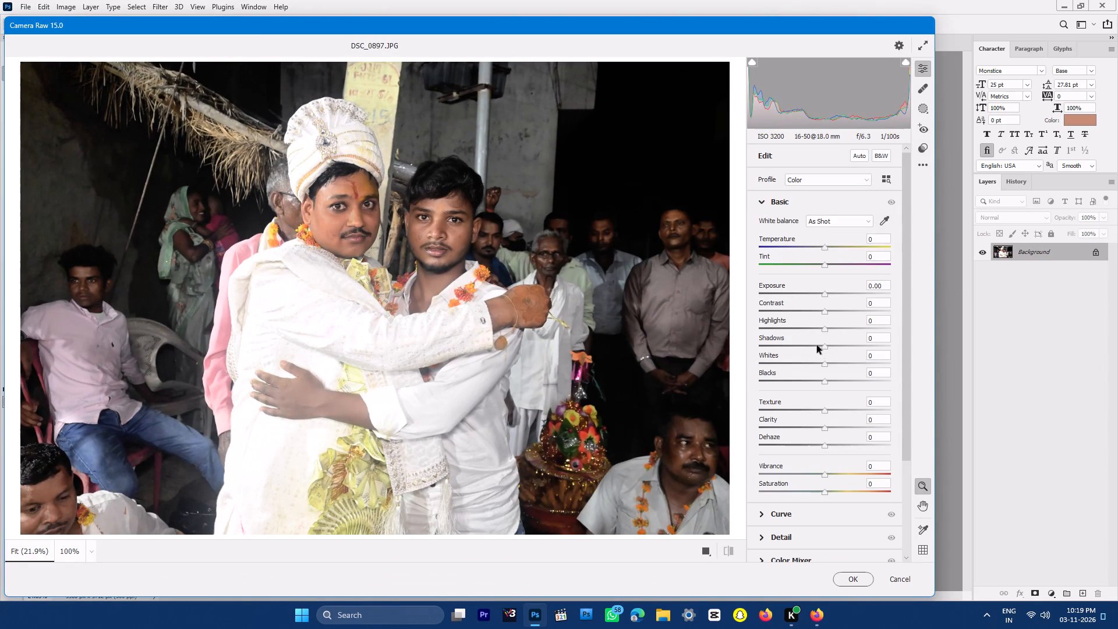
drag(823, 321, 809, 319)
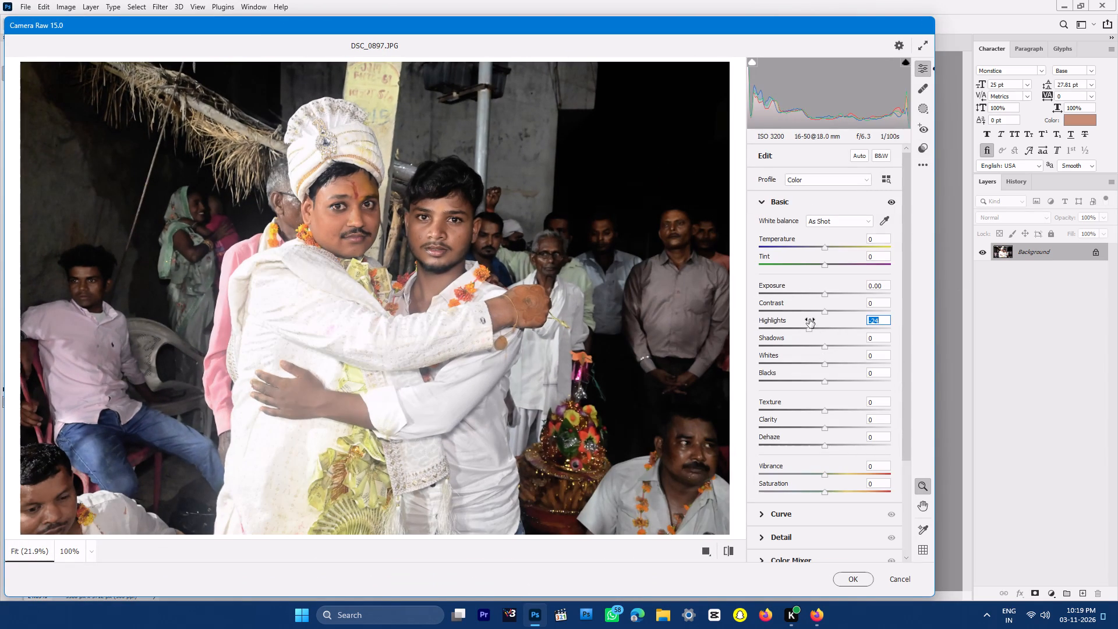
key(Return)
key(Return)
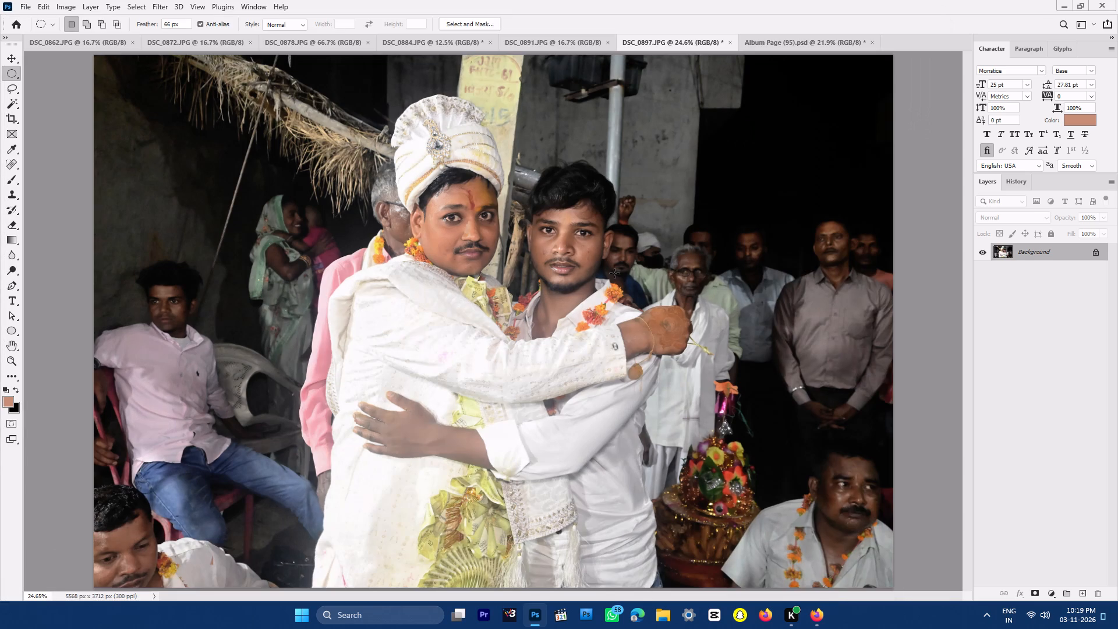
Cut the whole retouched DSC_0897 image to the clipboard and close its document without saving.
key(ctrl+a)
key(ctrl+x)
key(ctrl+w)
key(Right)
key(Return)
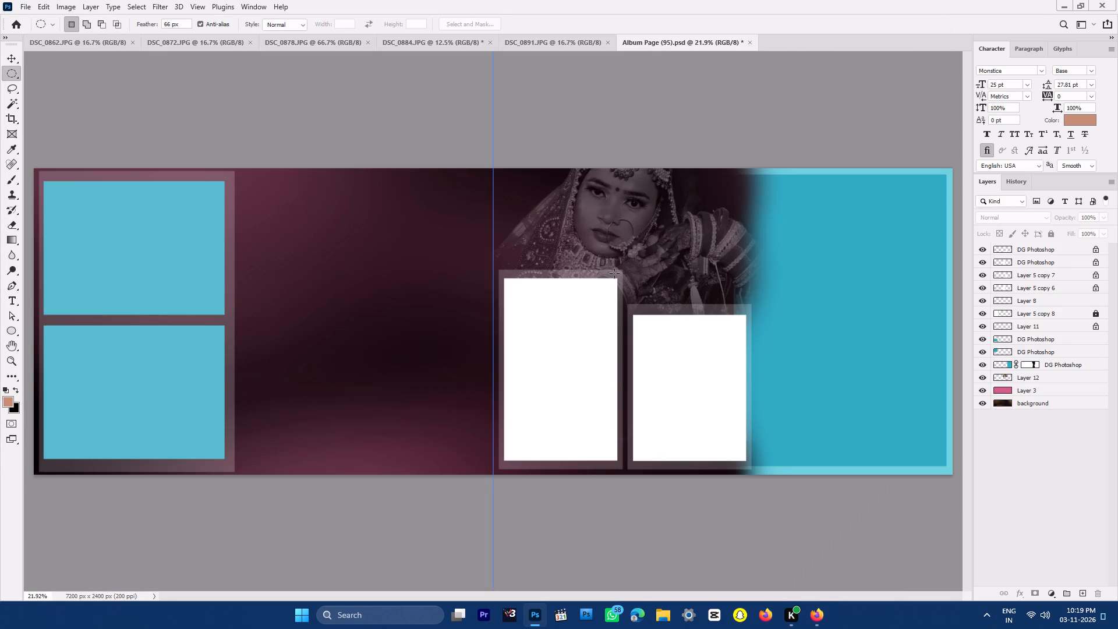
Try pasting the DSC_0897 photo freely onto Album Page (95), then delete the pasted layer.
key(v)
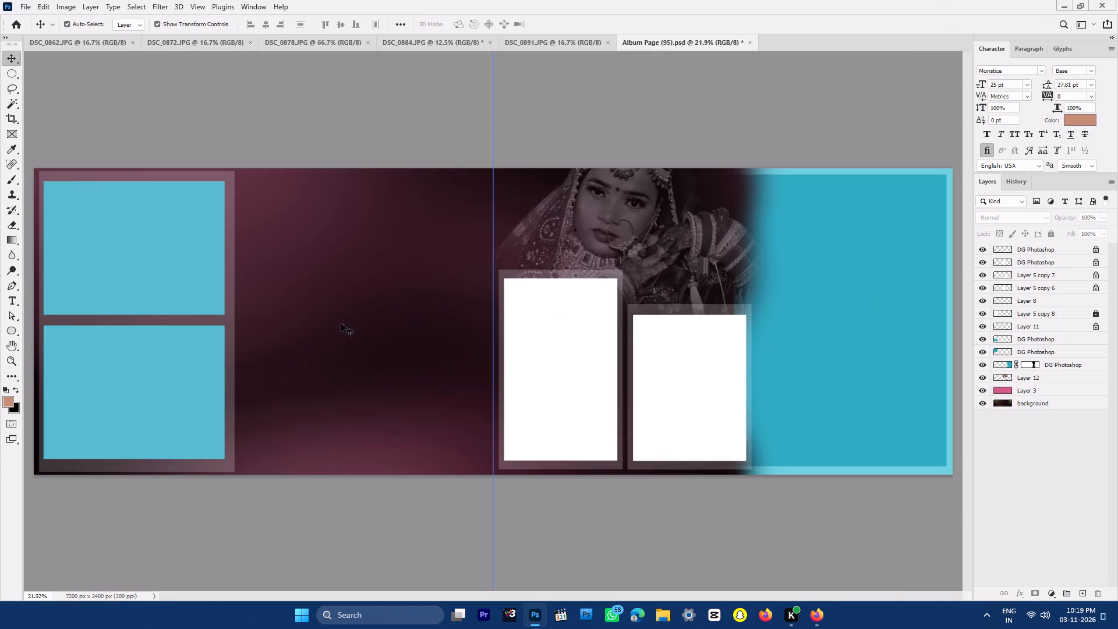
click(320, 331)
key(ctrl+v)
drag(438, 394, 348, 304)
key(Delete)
Resample Album Page (95) to a resolution of 300 pixels per inch.
key(ctrl+alt+i)
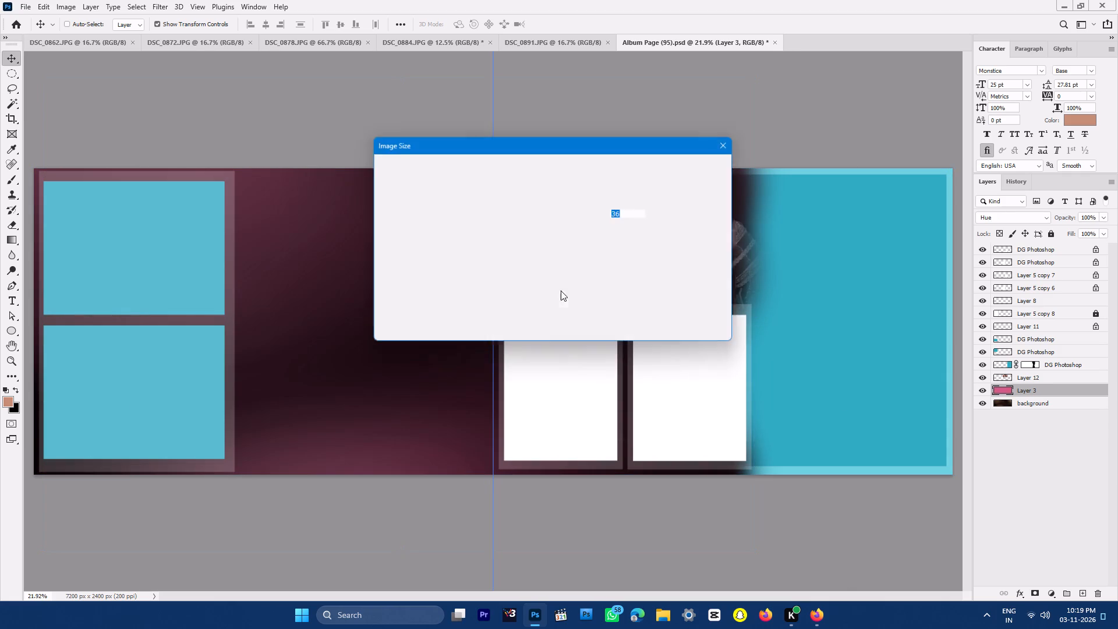
drag(638, 249, 571, 240)
text(300)
key(Return)
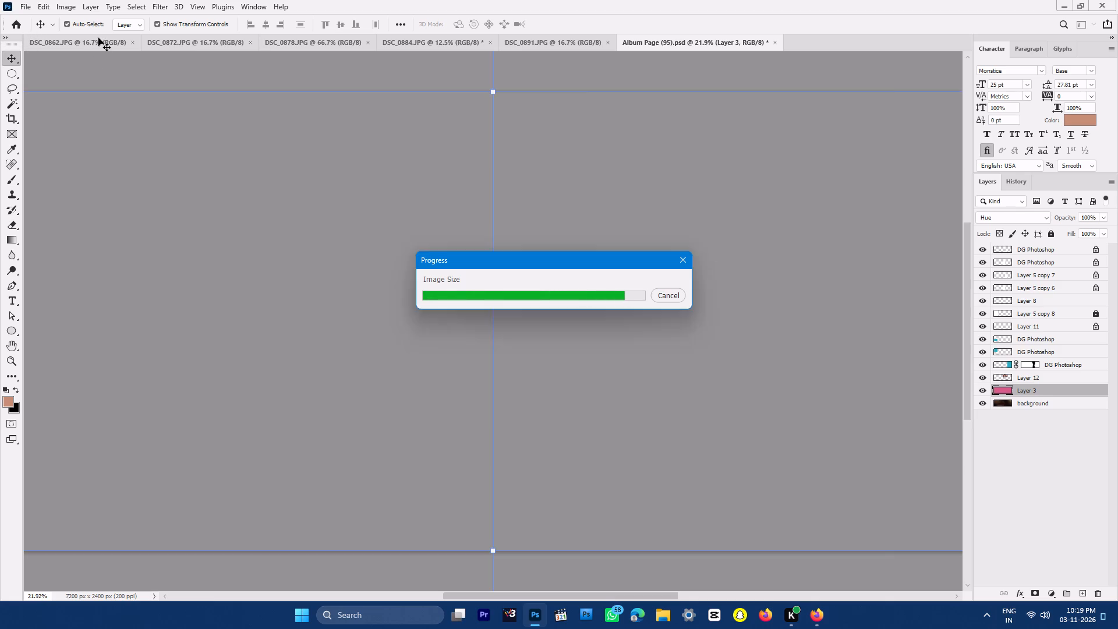
Examine the standing man and the seated groom in DSC_0862 up close.
click(96, 40)
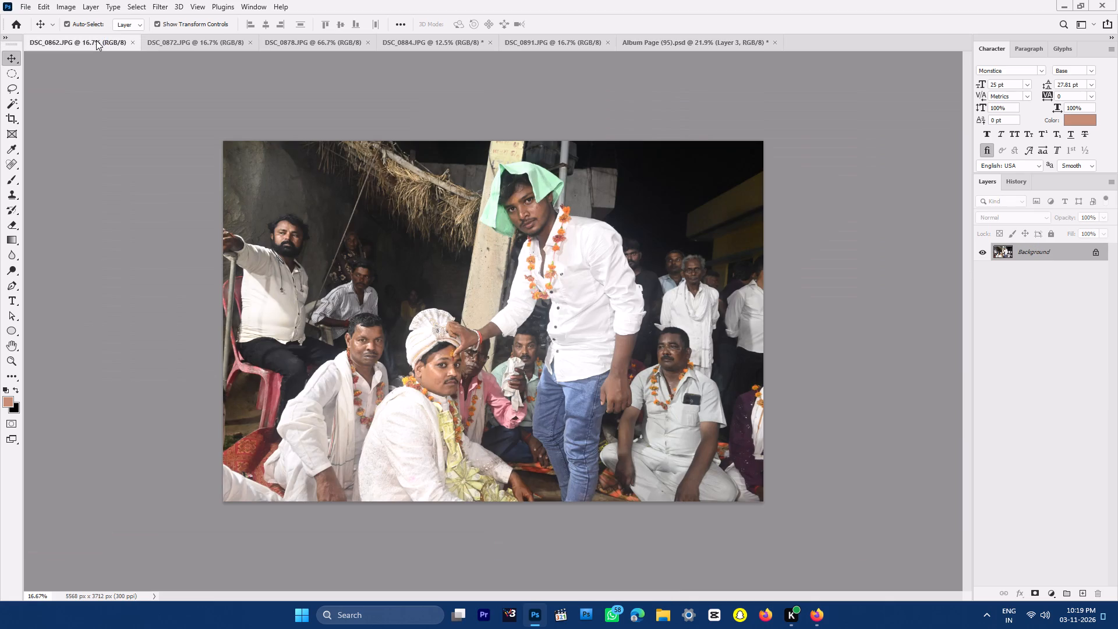
key(0)
key(ctrl+0)
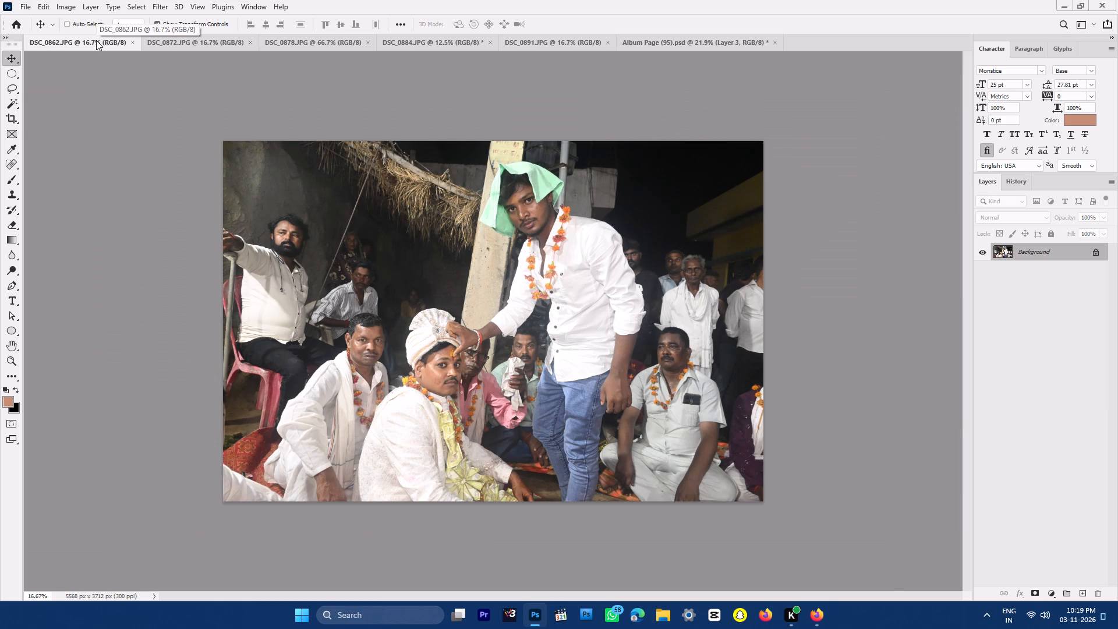
key(ctrl+space)
key(ctrl+space)
key(ctrl+space)
key(ctrl+space)
key(ctrl+space)
key(ctrl+space)
key(ctrl+space)
key(ctrl+space)
key(ctrl+space)
key(ctrl+space)
key(ctrl+space)
key(ctrl+space)
key(ctrl+space)
ctrl+drag(553, 206, 584, 316)
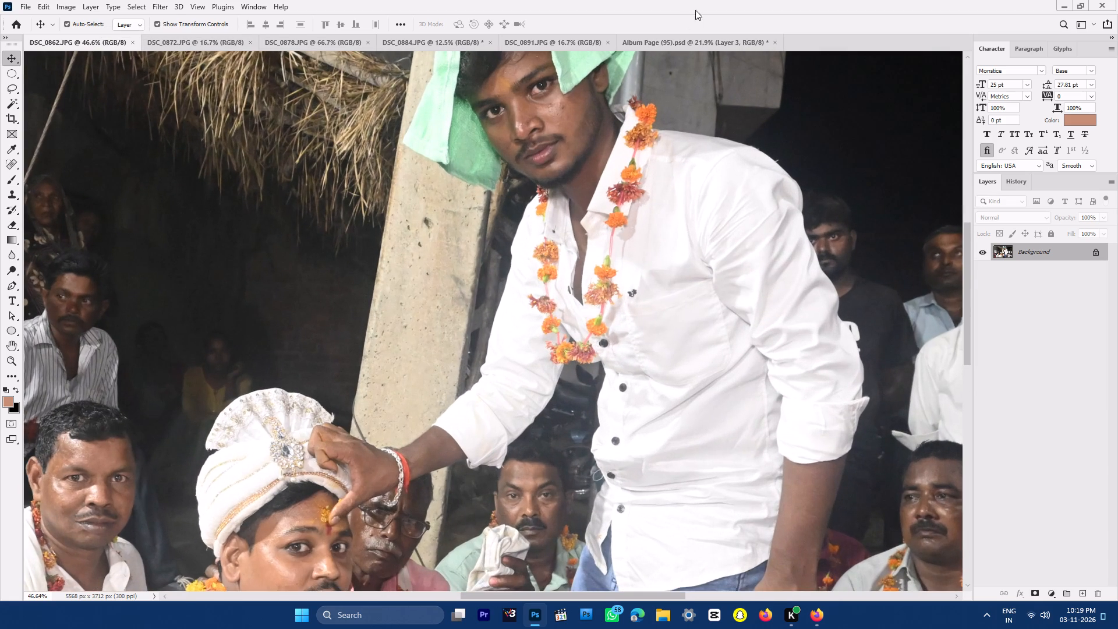
Paste the DSC_0897 photo into a selection loaded from the mask of the large teal shape in Album Page (95).
click(703, 40)
key(ctrl+0)
click(900, 213)
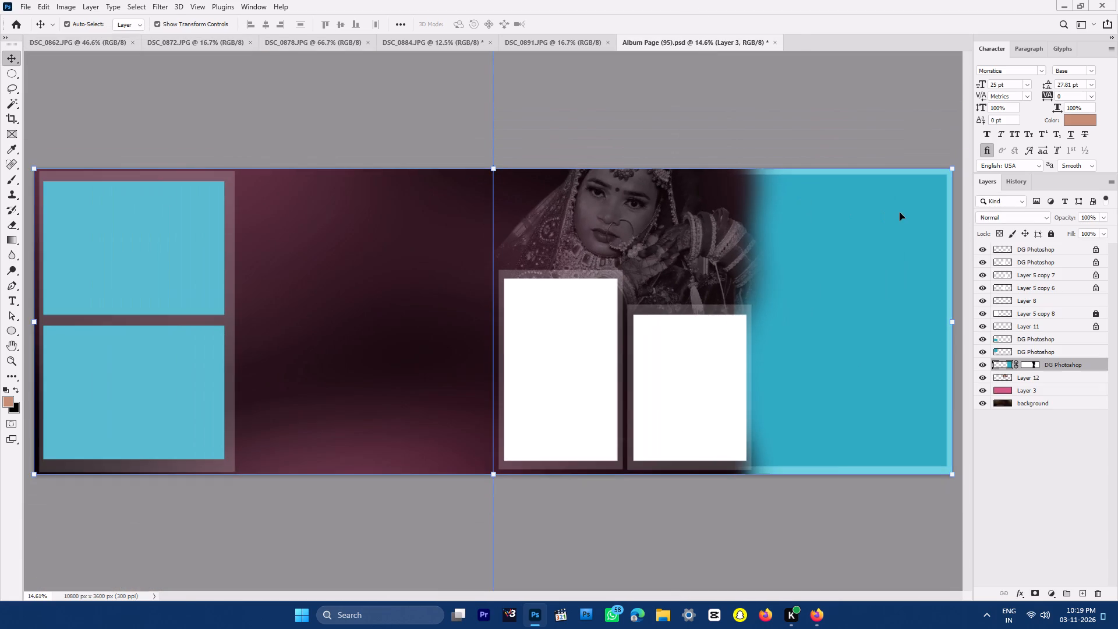
ctrl+click(1028, 363)
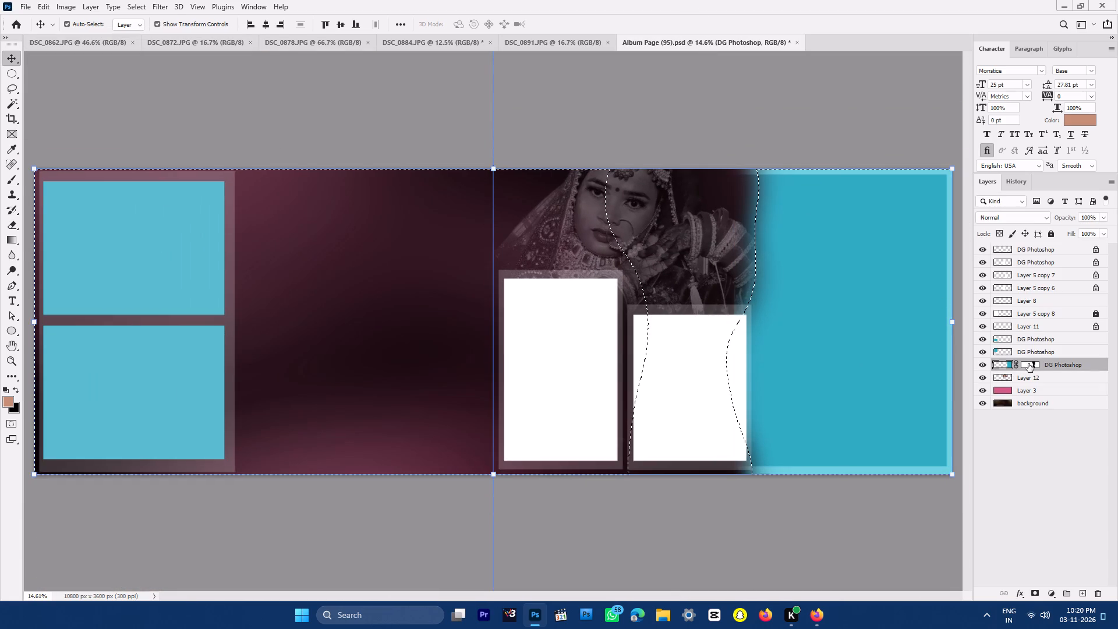
key(ctrl+alt+shift+v)
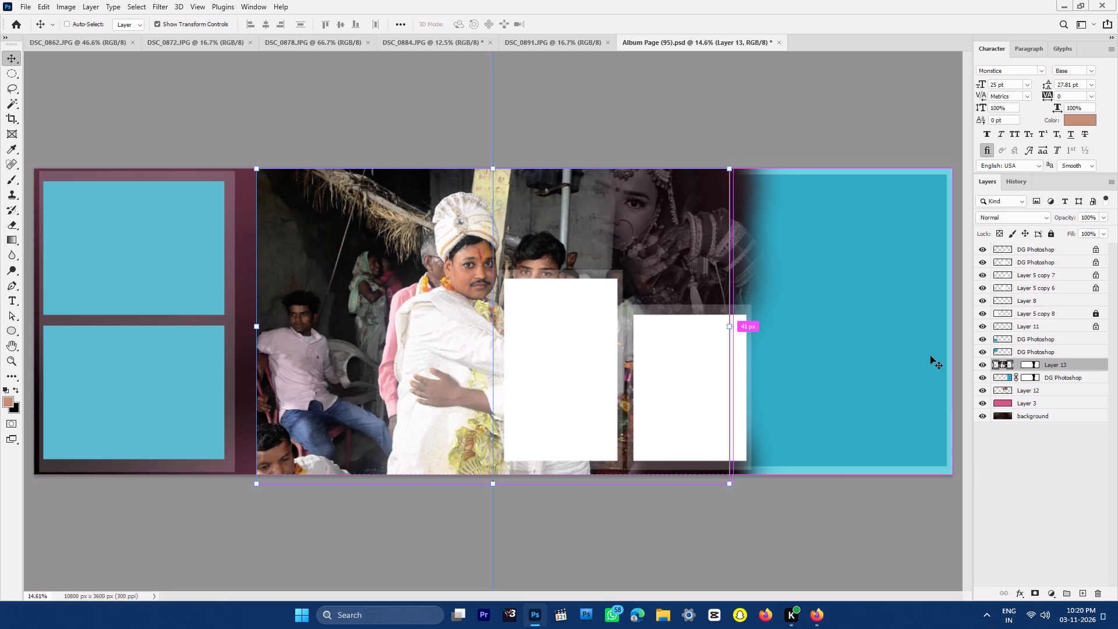
Scale the pasted DSC_0897 photo to about 97.44% and position the embracing men over the teal area, fitting the page height.
key(ctrl+t)
drag(515, 368, 875, 362)
key(space)
ctrl+drag(826, 335, 839, 372)
drag(840, 380, 608, 348)
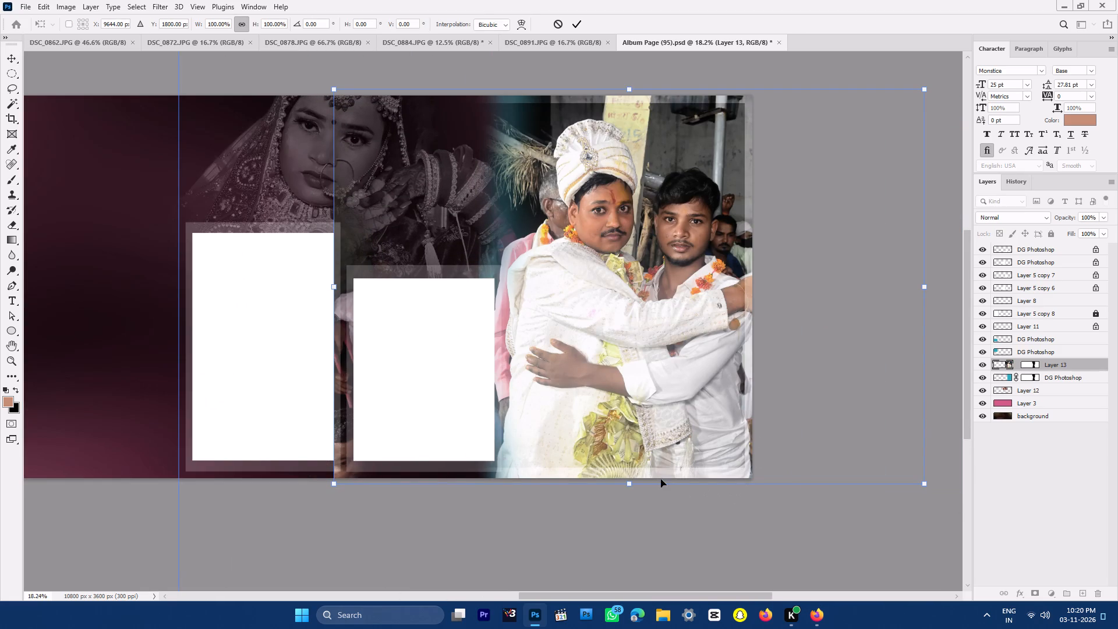
click(627, 484)
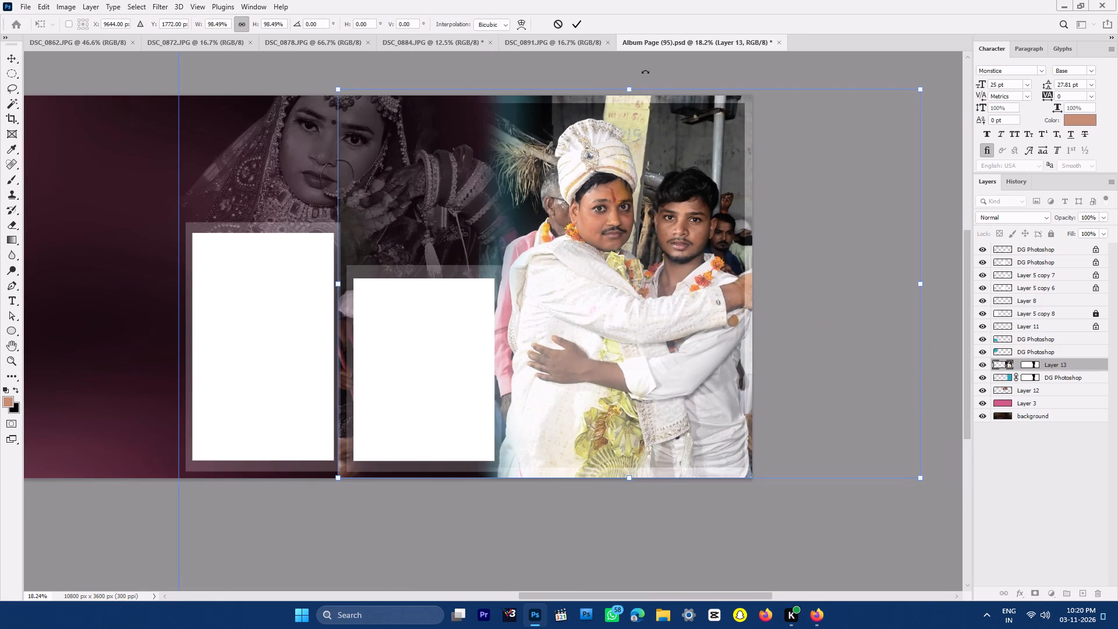
click(633, 87)
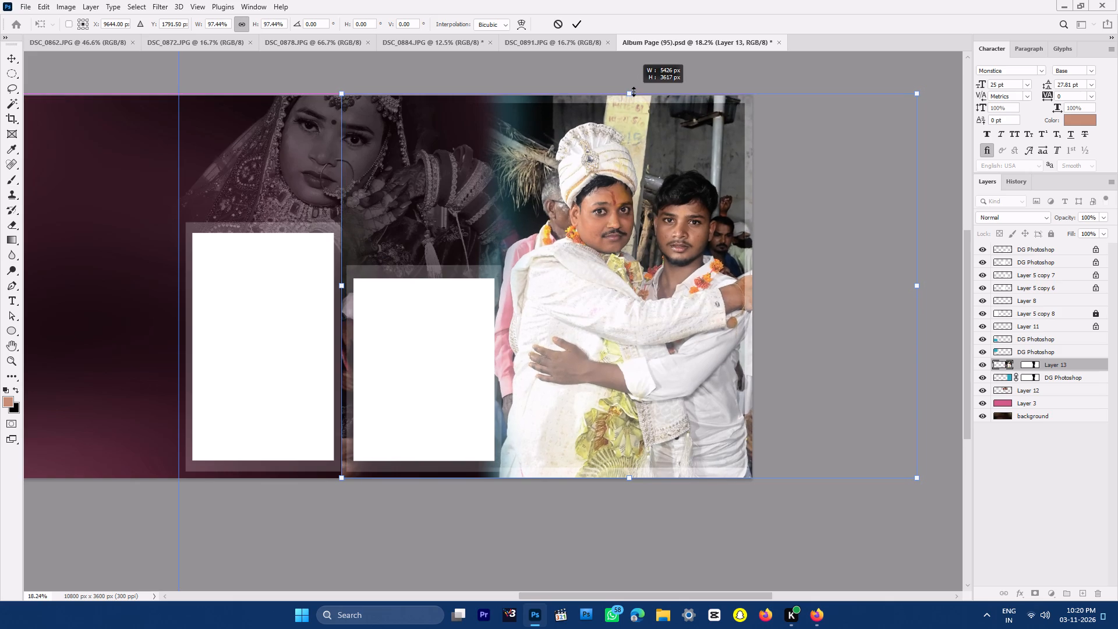
drag(653, 294, 627, 291)
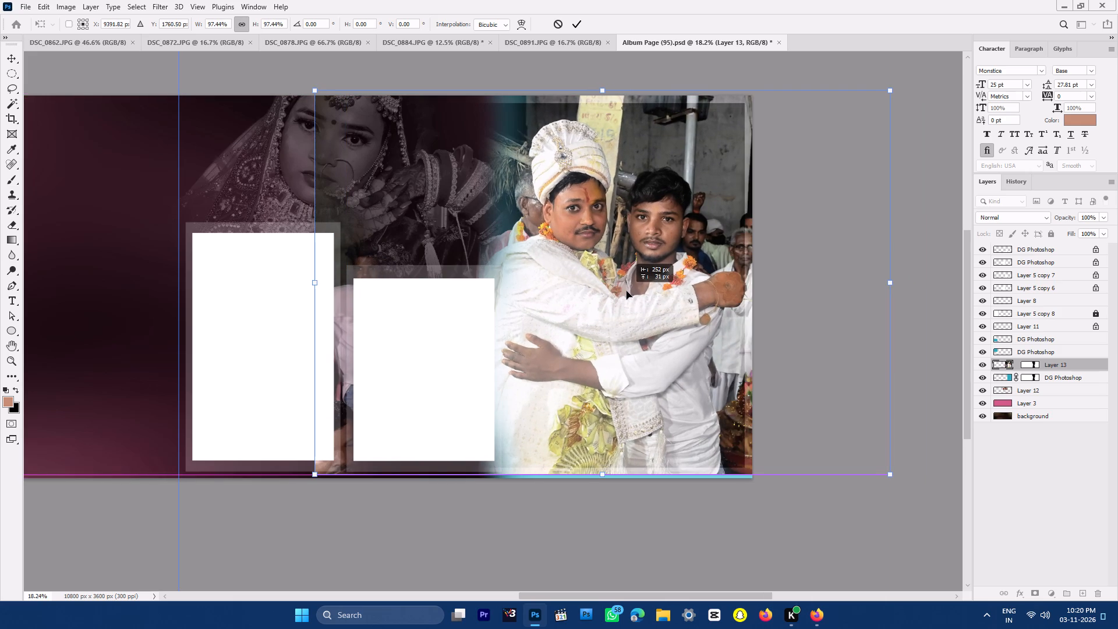
drag(627, 291, 627, 291)
key(Return)
Nudge the masked DSC_0897 photo slightly to the right on the album page.
click(630, 301)
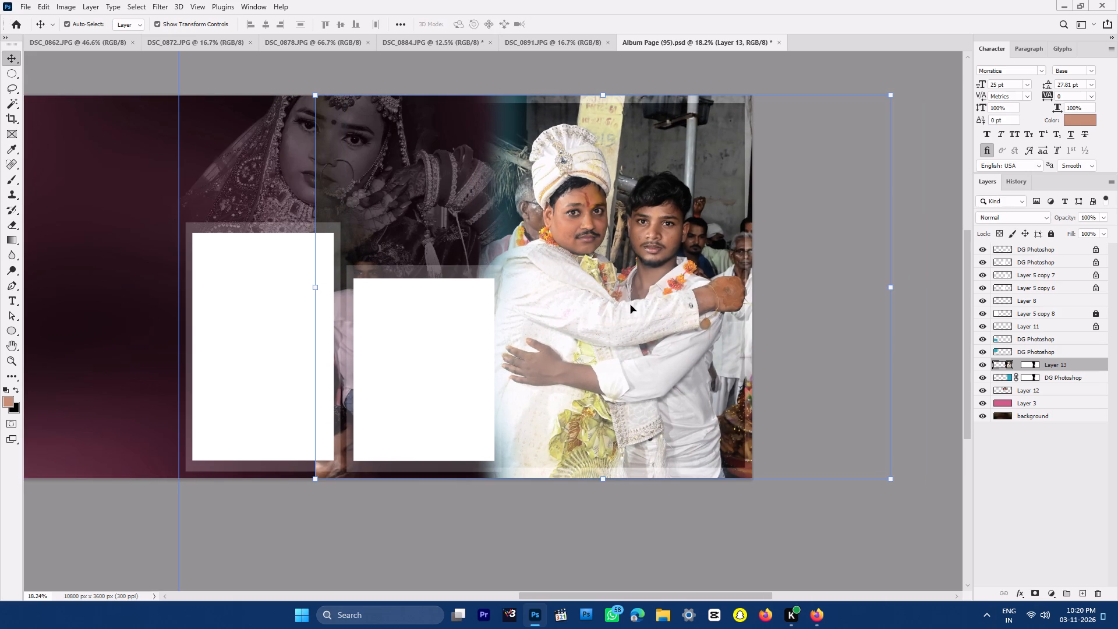
key(Right)
key(Right)
key(Right)
key(Return)
key(Return)
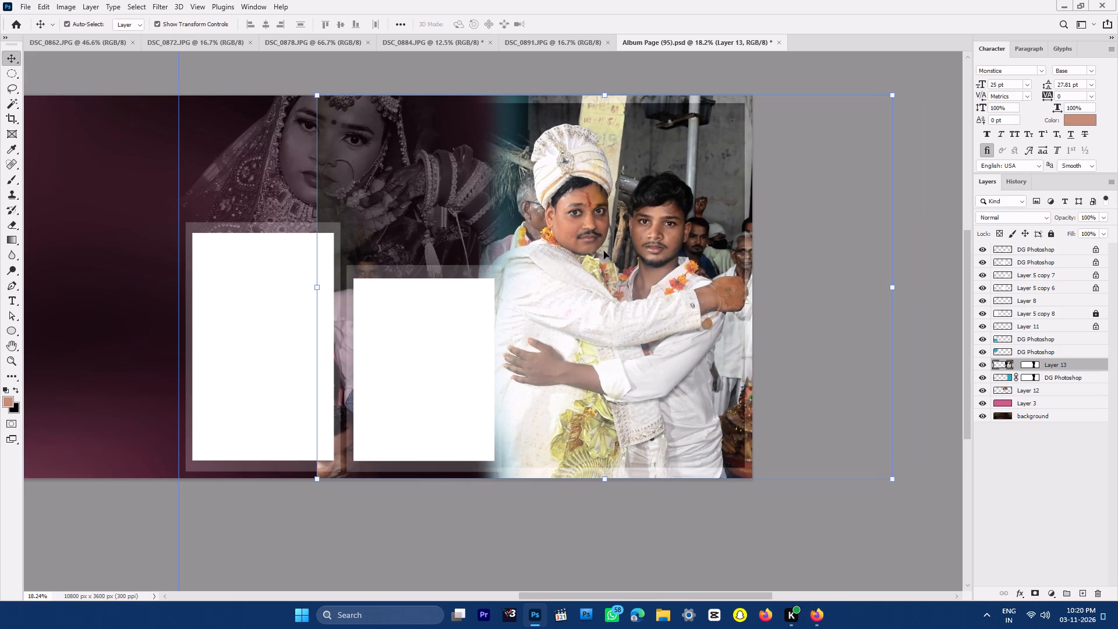
key(Return)
key(Return)
key(Return)
Delete the teal DG Photoshop shape layer beneath the DSC_0897 photo and reselect the photo layer, Layer 13.
right_click(585, 217)
click(602, 238)
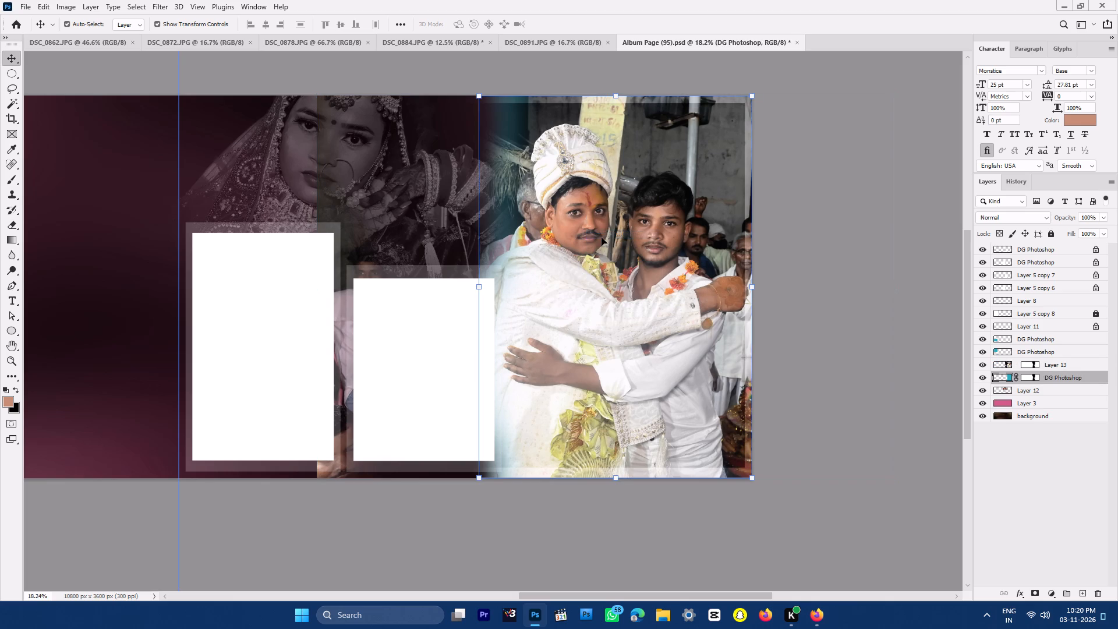
key(Delete)
click(625, 260)
click(656, 261)
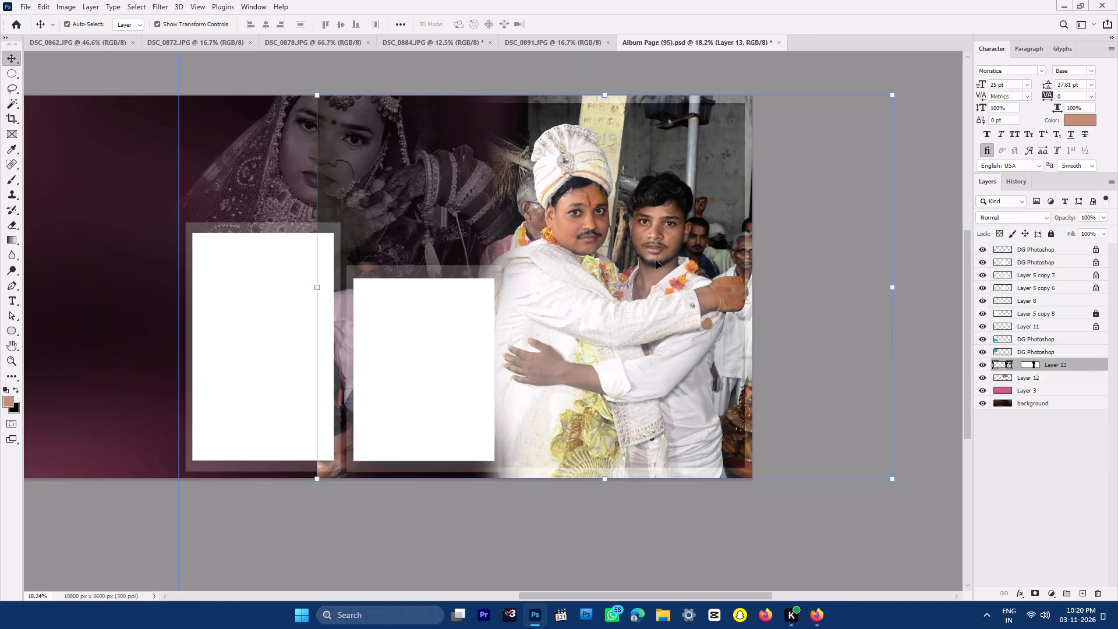
Copy the entire DSC_0872 image, then clear the selection.
click(554, 44)
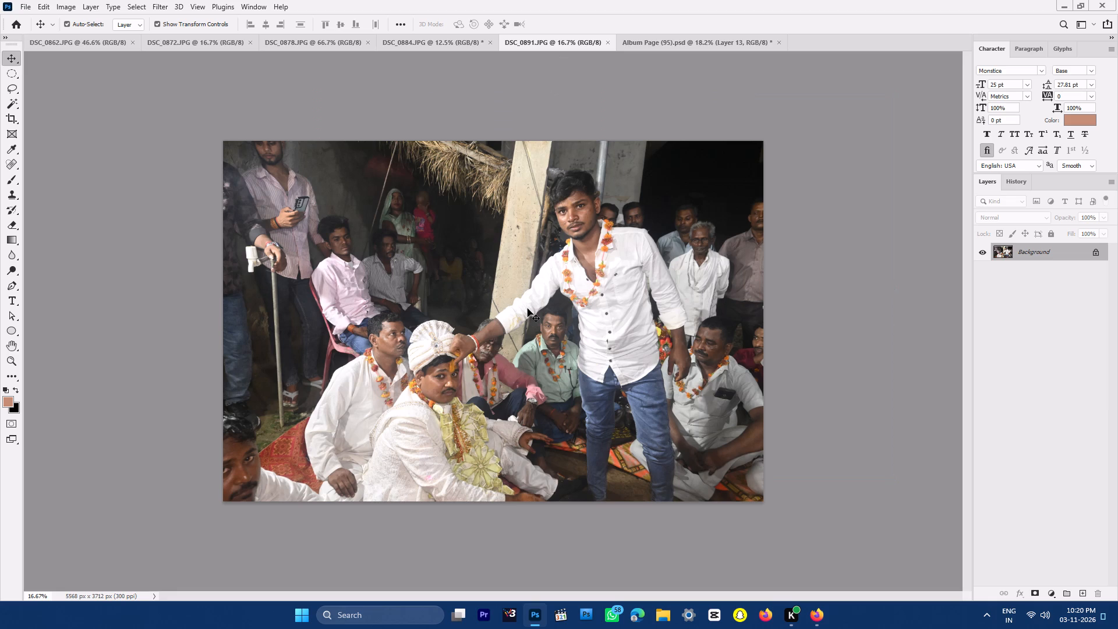
click(429, 44)
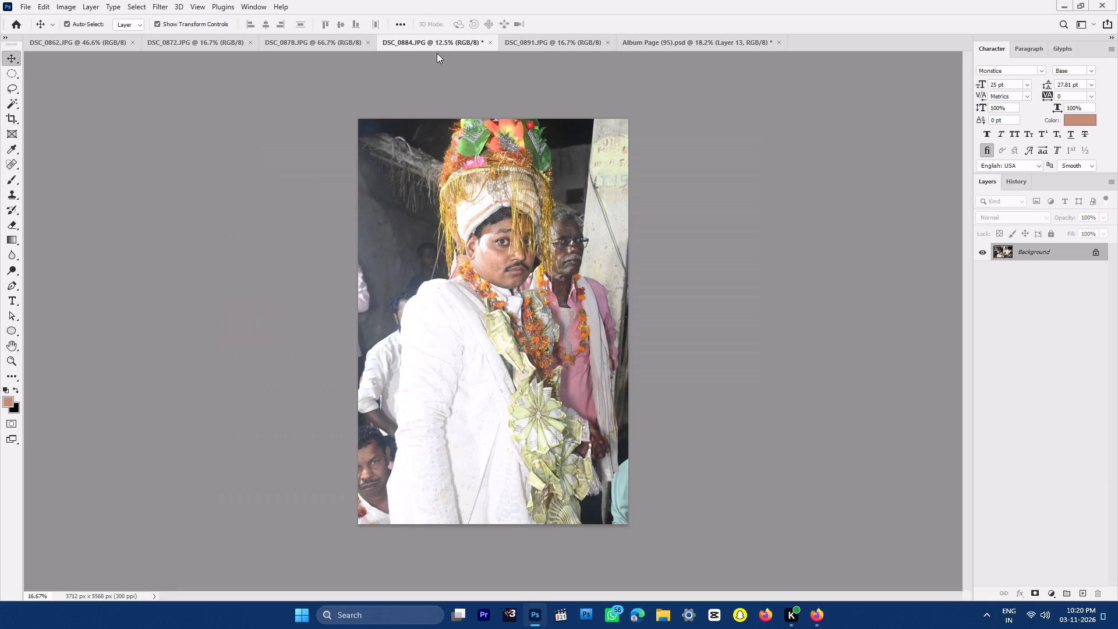
click(320, 43)
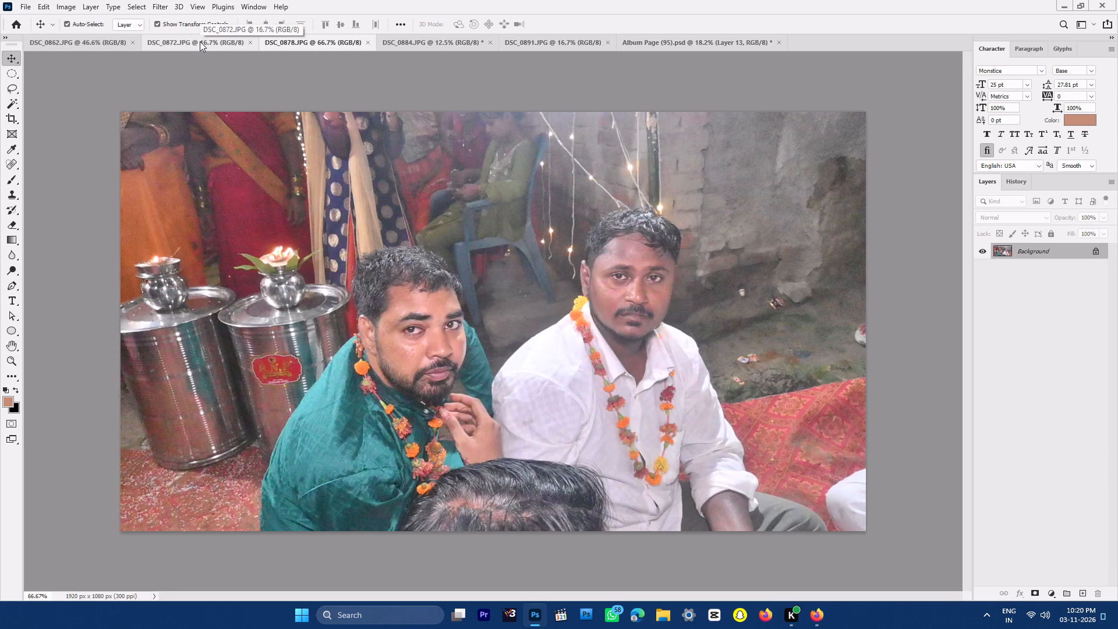
click(186, 45)
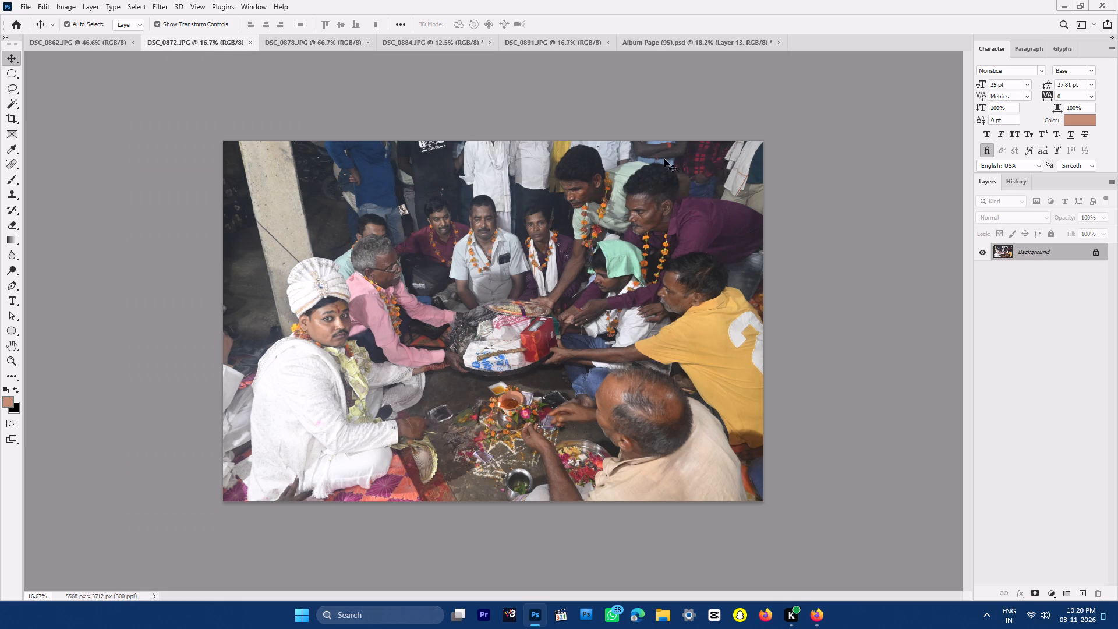
click(632, 200)
key(ctrl+a)
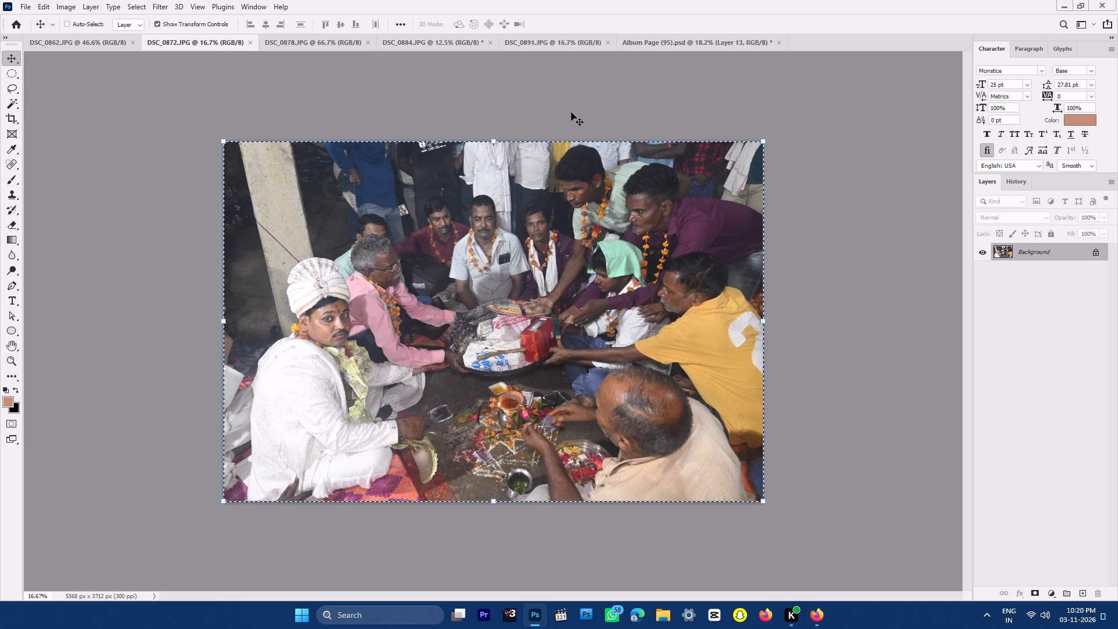
key(ctrl+c)
key(ctrl+c)
key(ctrl+c)
key(ctrl+c)
key(ctrl+d)
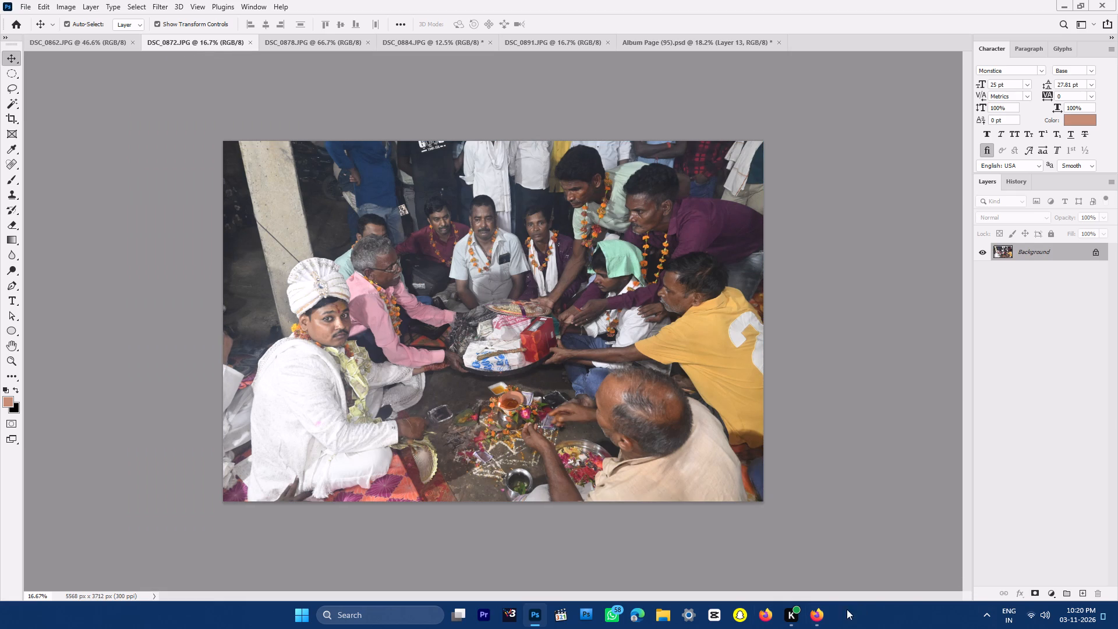